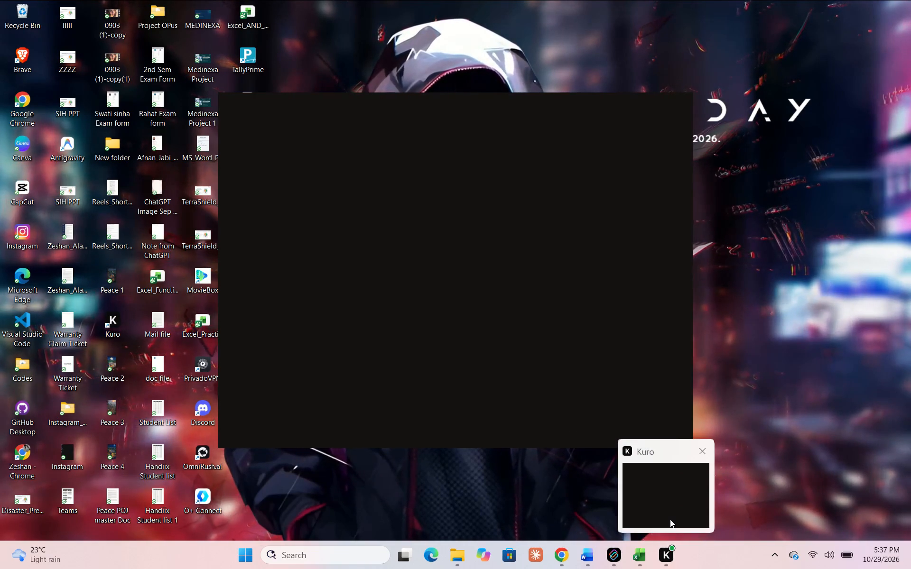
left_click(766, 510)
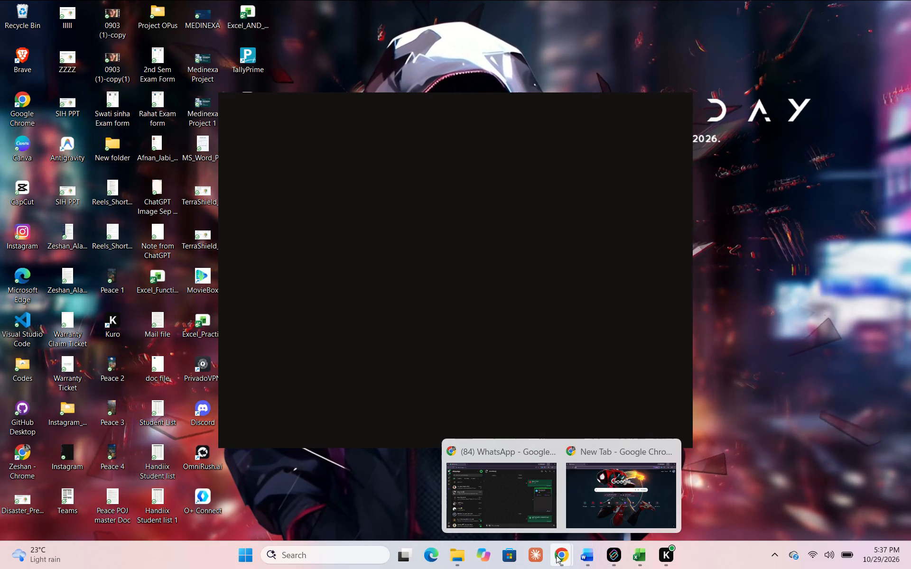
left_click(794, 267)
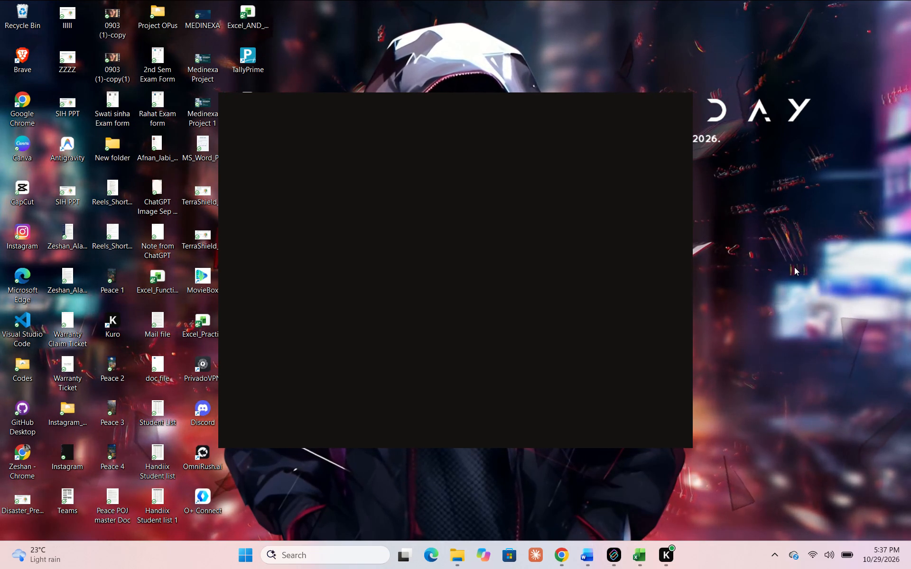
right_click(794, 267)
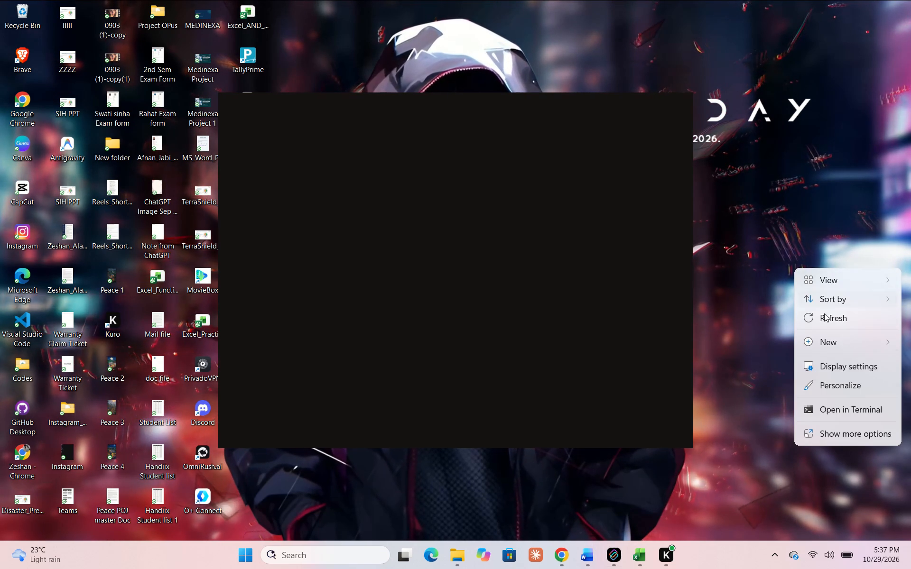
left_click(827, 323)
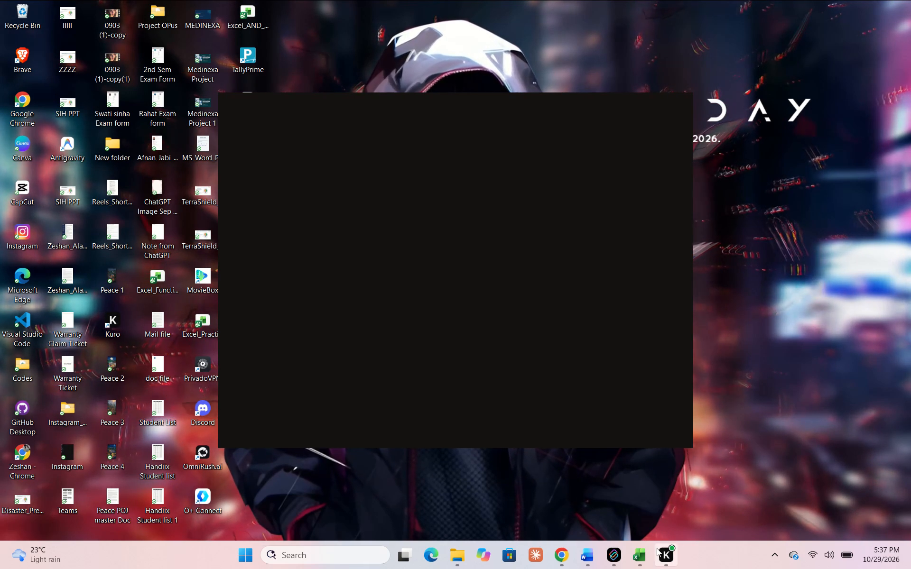
Switch to the Excel assignment workbook and fill the Gross Sales column with a formula multiplying Units by Unit Price.
left_click(646, 510)
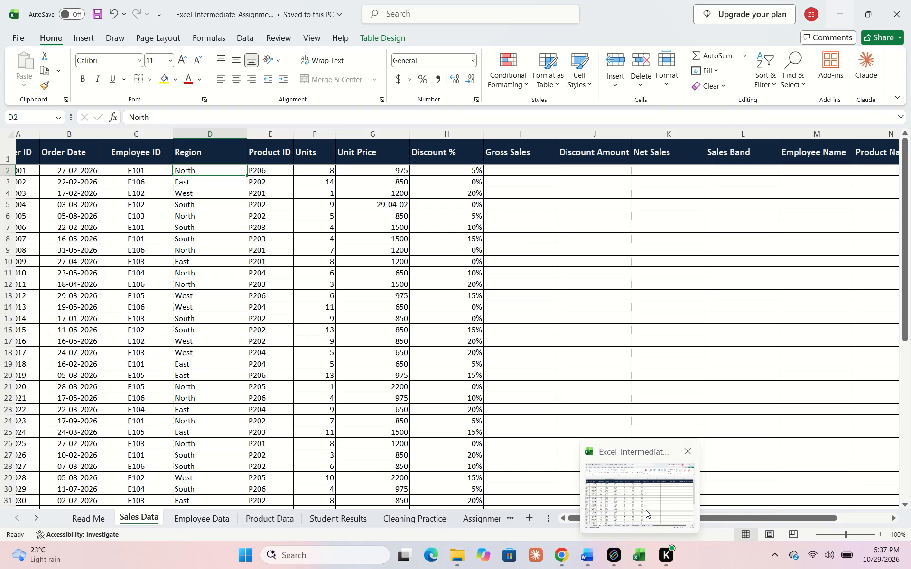
left_click(527, 174)
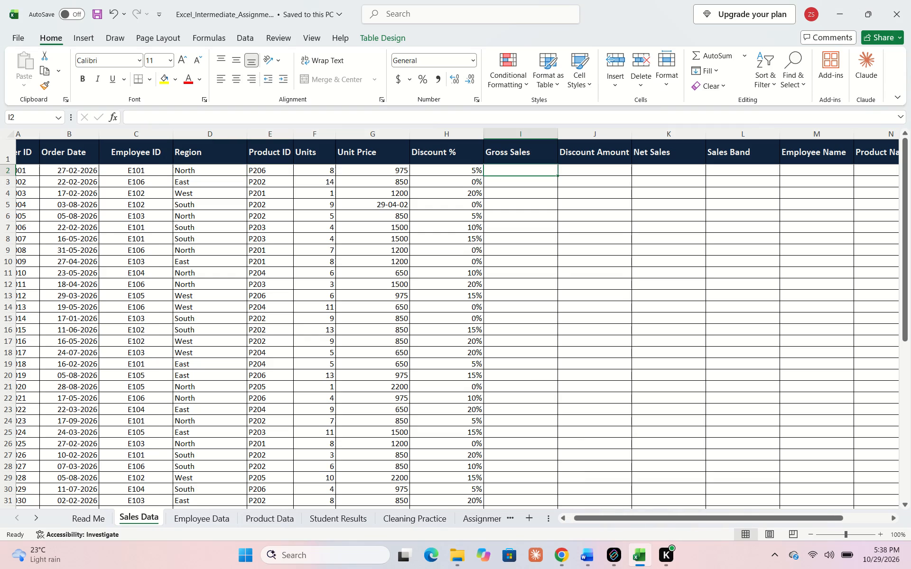
key("equal")
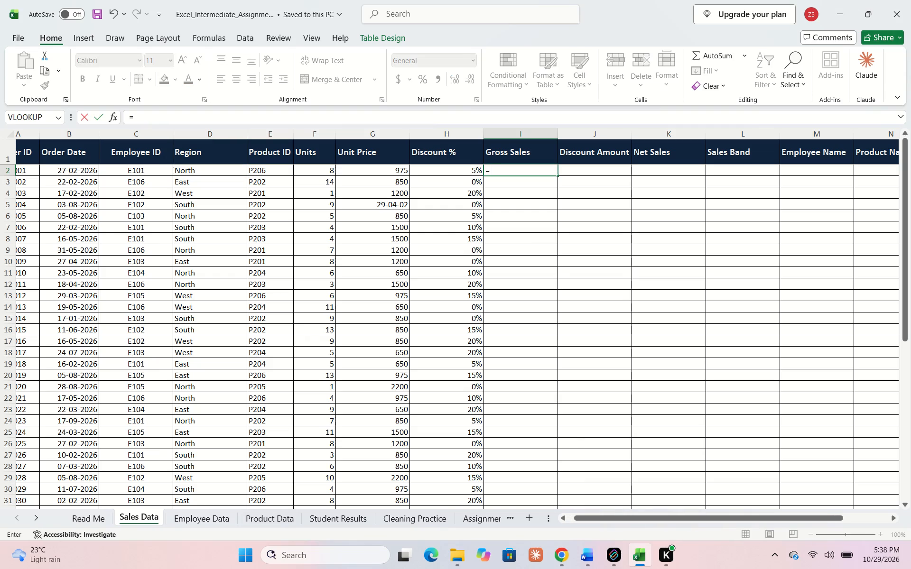
left_click(323, 171)
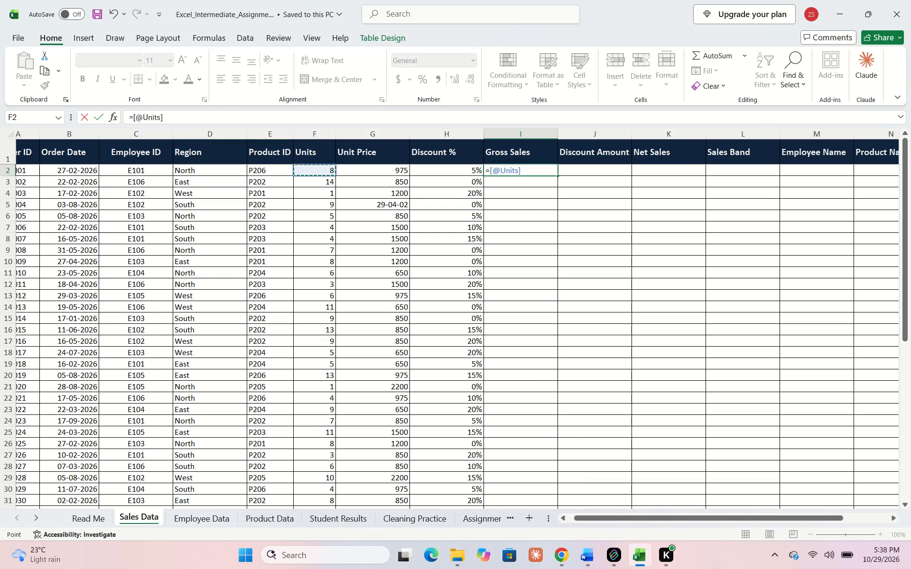
key("asterisk")
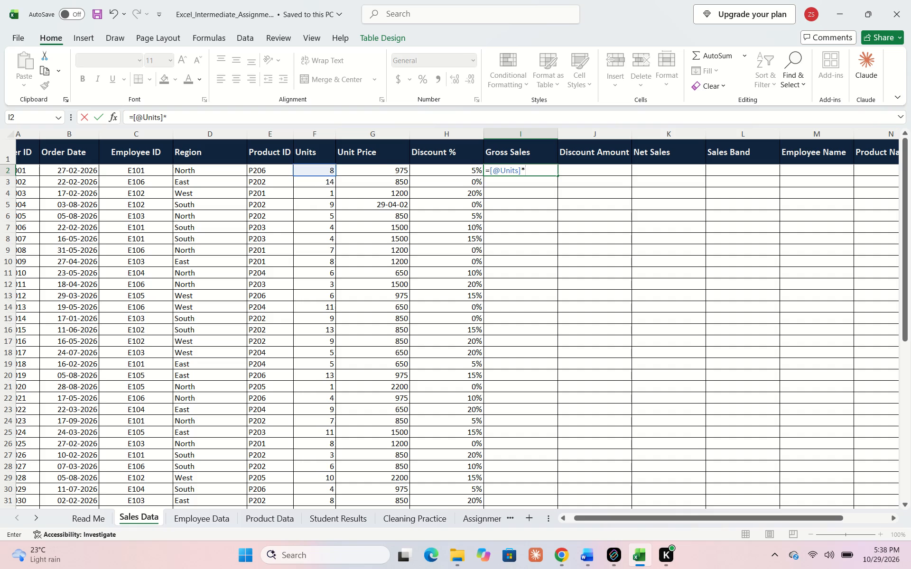
left_click(351, 169)
key("Return")
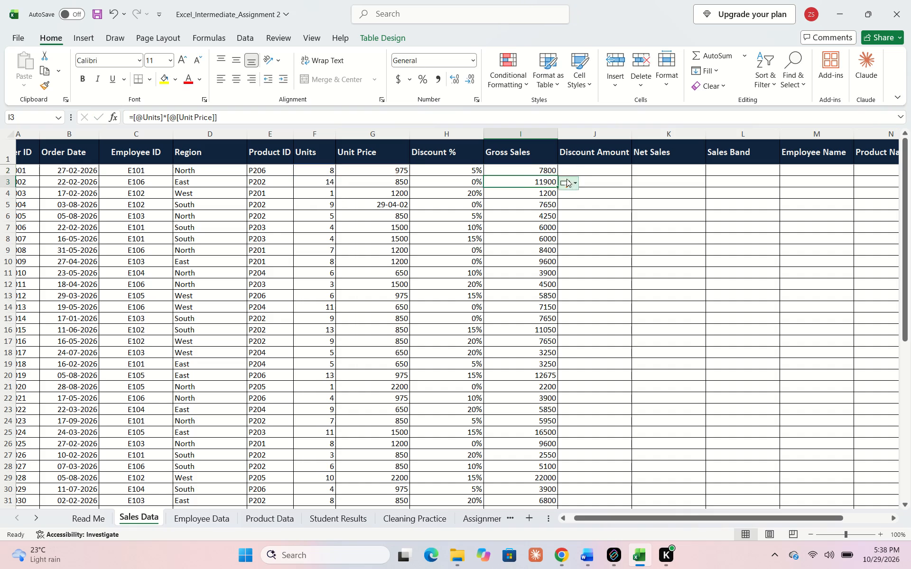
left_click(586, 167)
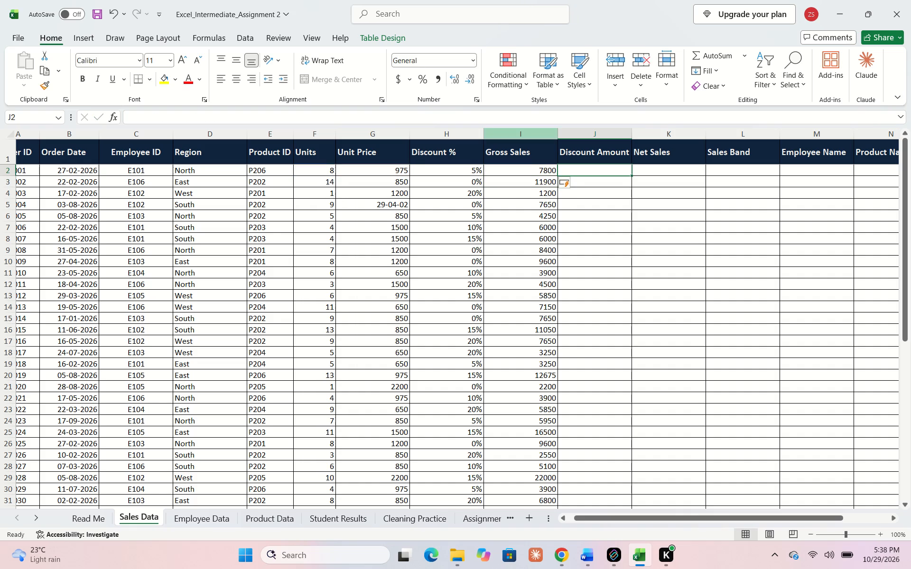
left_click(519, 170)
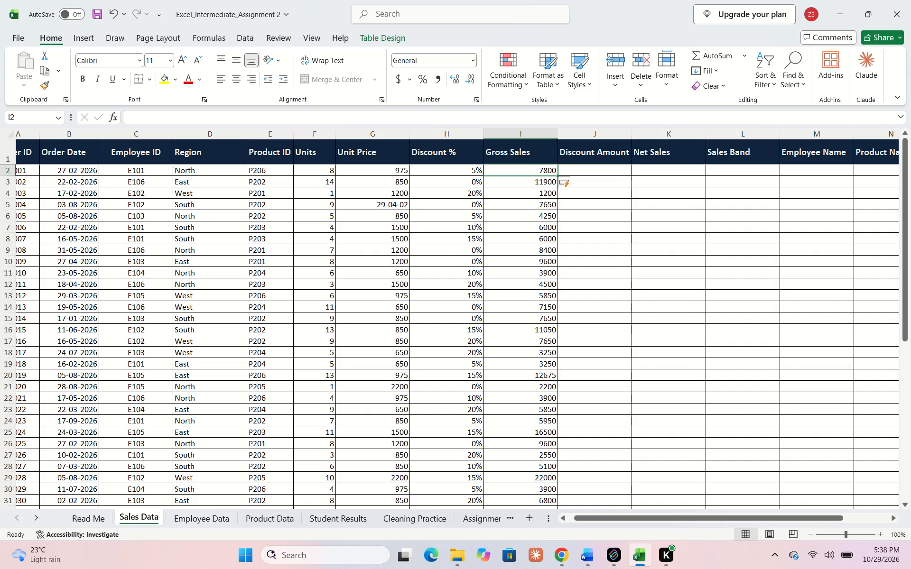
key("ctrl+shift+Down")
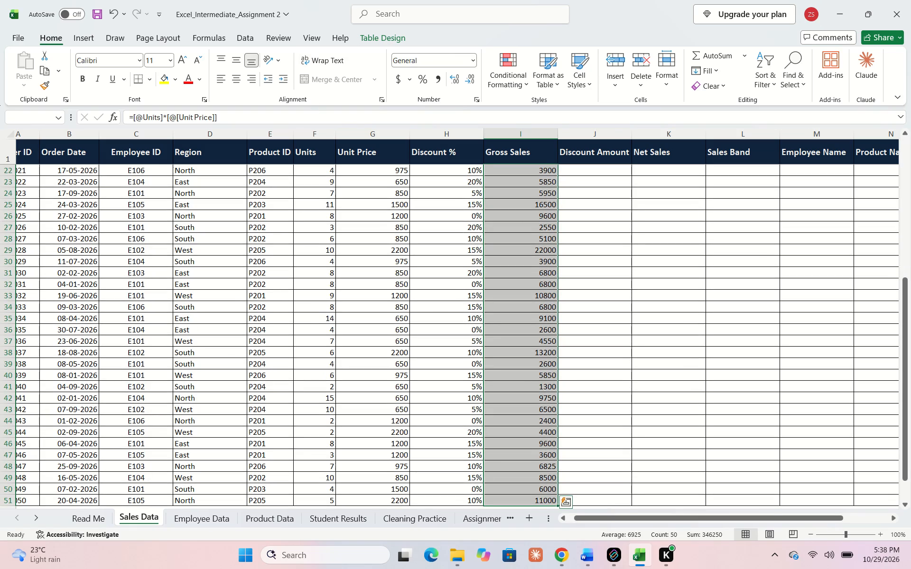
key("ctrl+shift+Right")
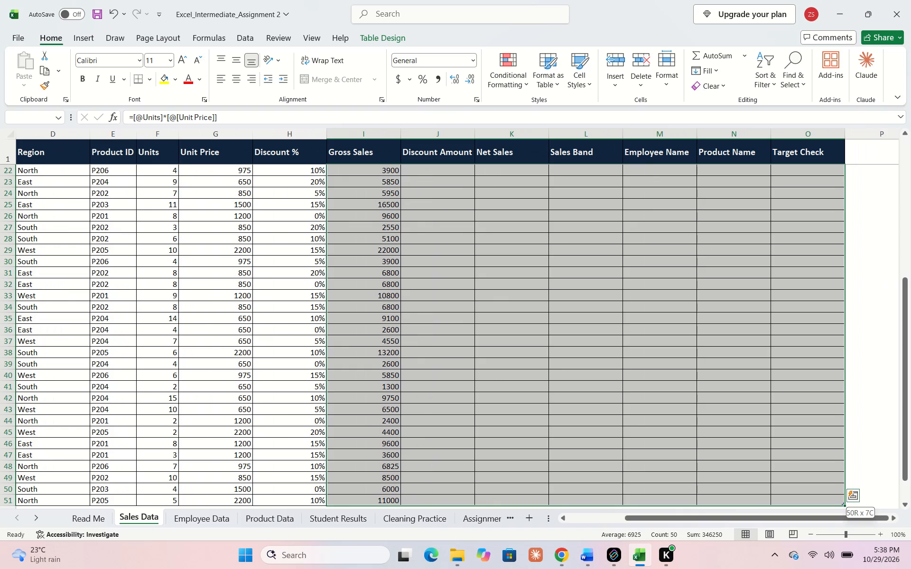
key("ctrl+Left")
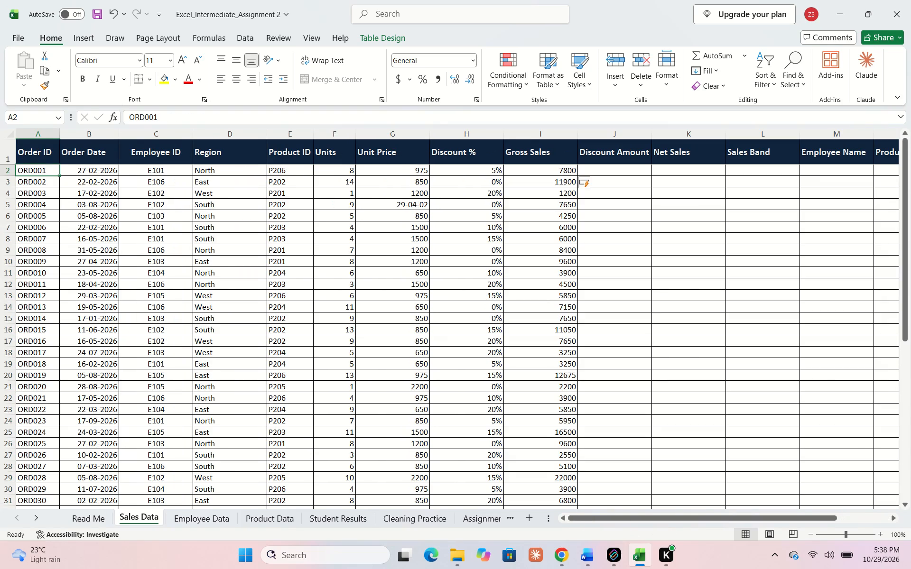
Format all data rows of the Gross Sales, Discount Amount and Net Sales columns as Currency with no decimal places.
scroll(550, 177, "up", 6)
left_click(553, 169)
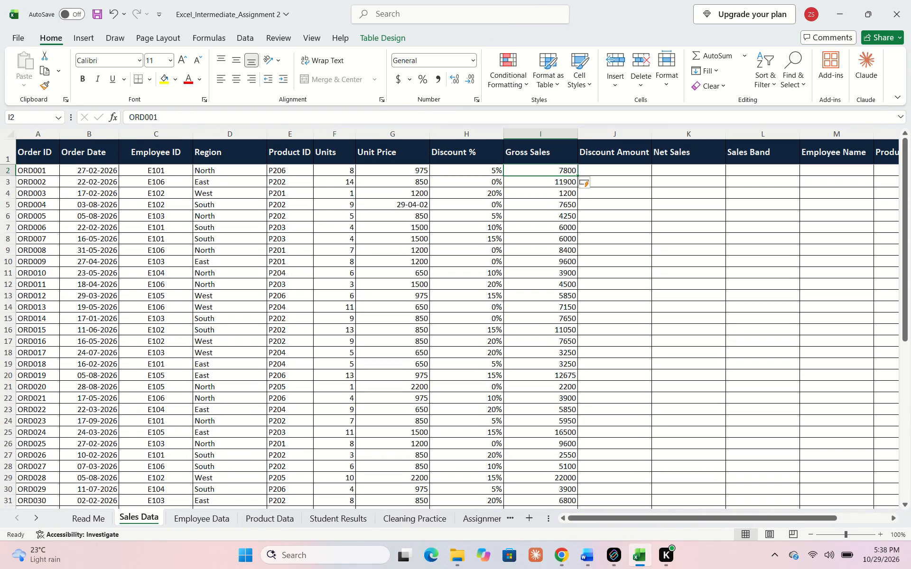
key("ctrl+shift+Down")
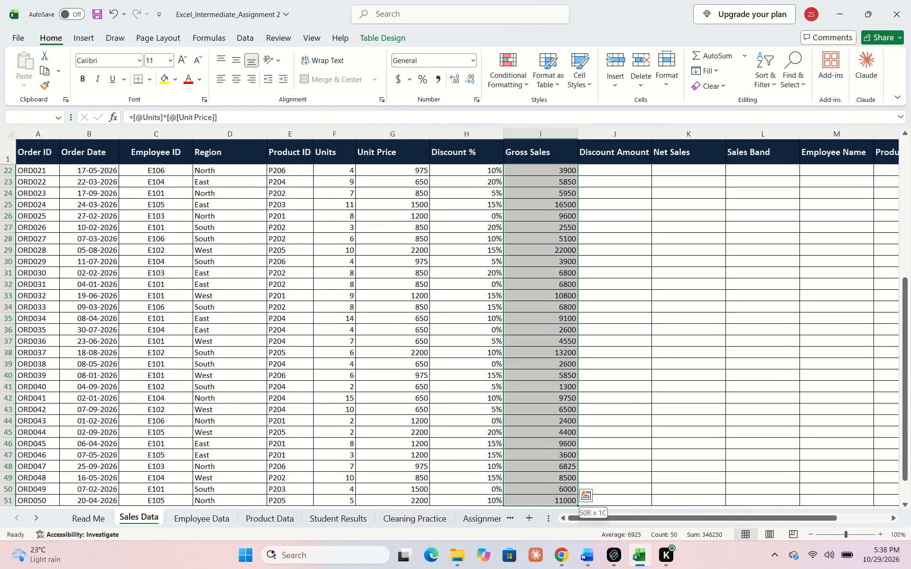
key("shift+Right")
key("shift+Right")
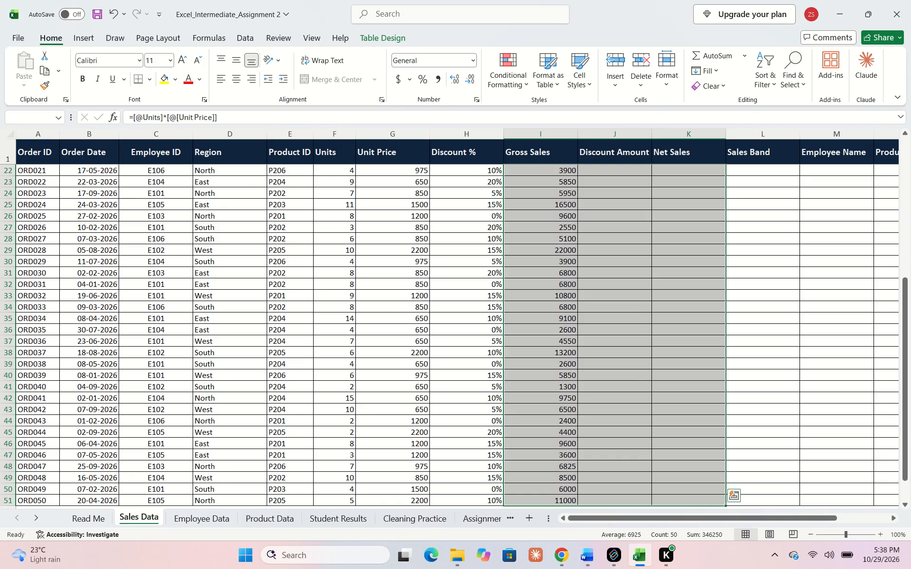
left_click(474, 60)
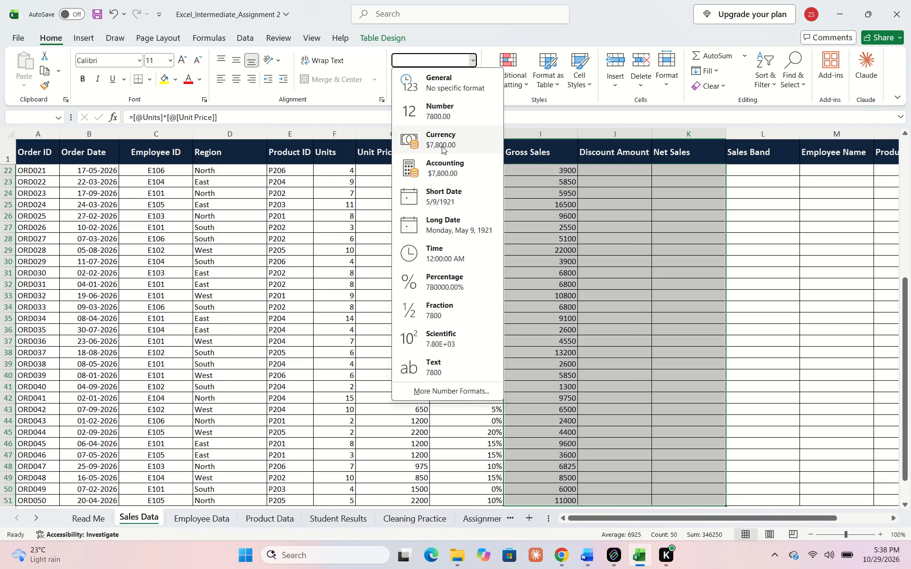
left_click(442, 148)
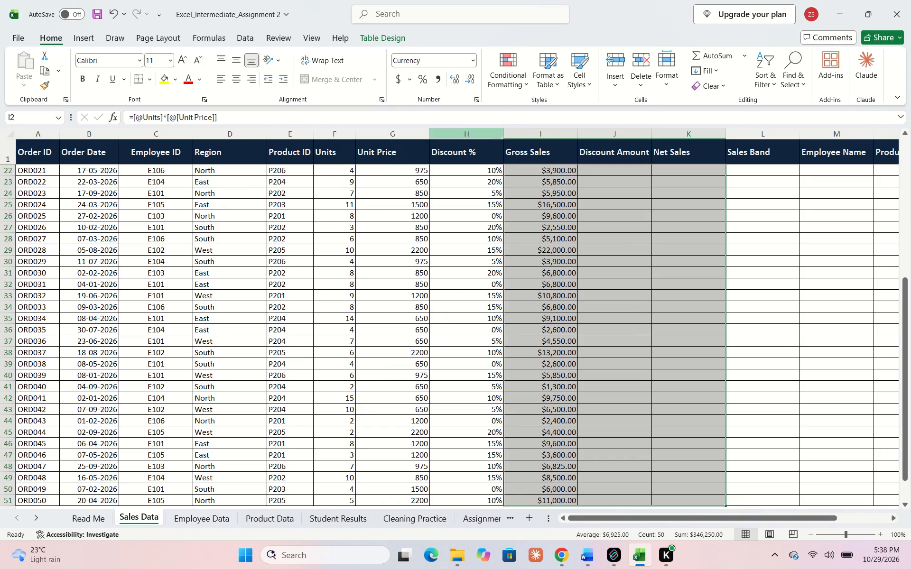
double_click(474, 83)
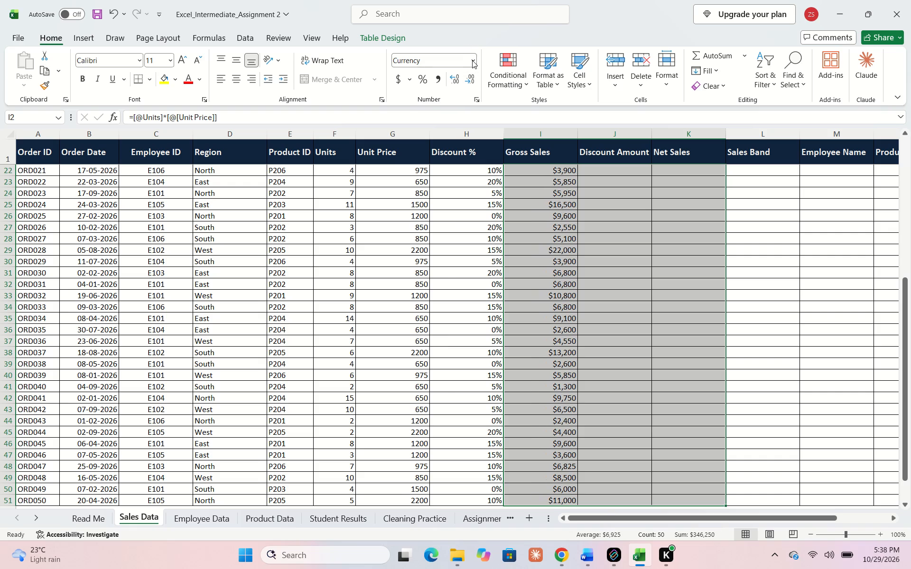
Set the currency symbol of the Gross Sales, Discount Amount and Net Sales cells to ₹ Hindi.
left_click(472, 60)
left_click(443, 396)
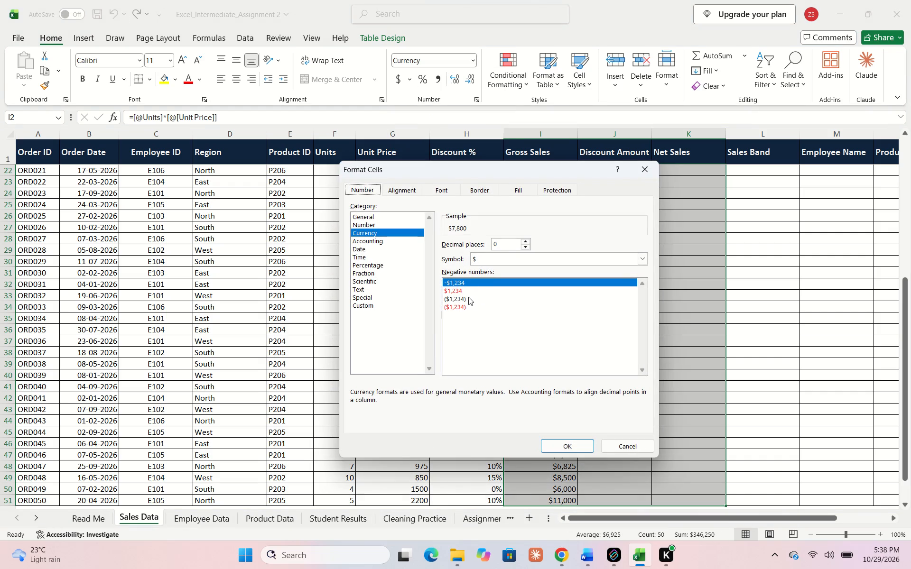
left_click(488, 258)
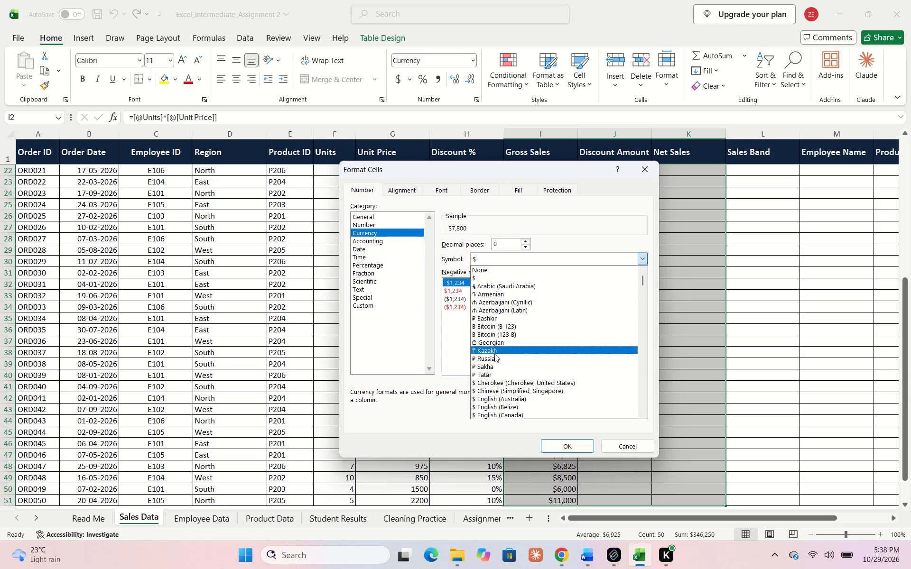
scroll(494, 354, "down", 2)
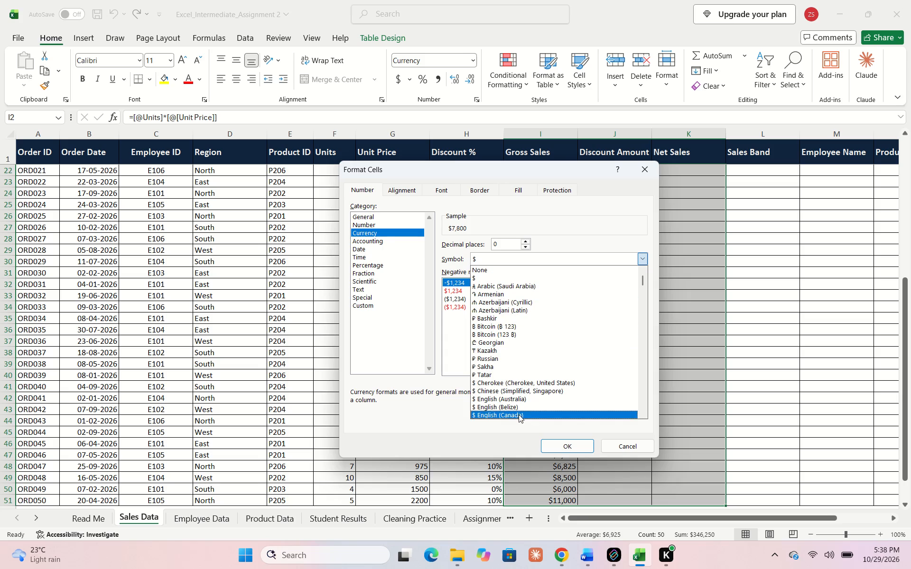
left_click_drag(641, 281, 641, 297)
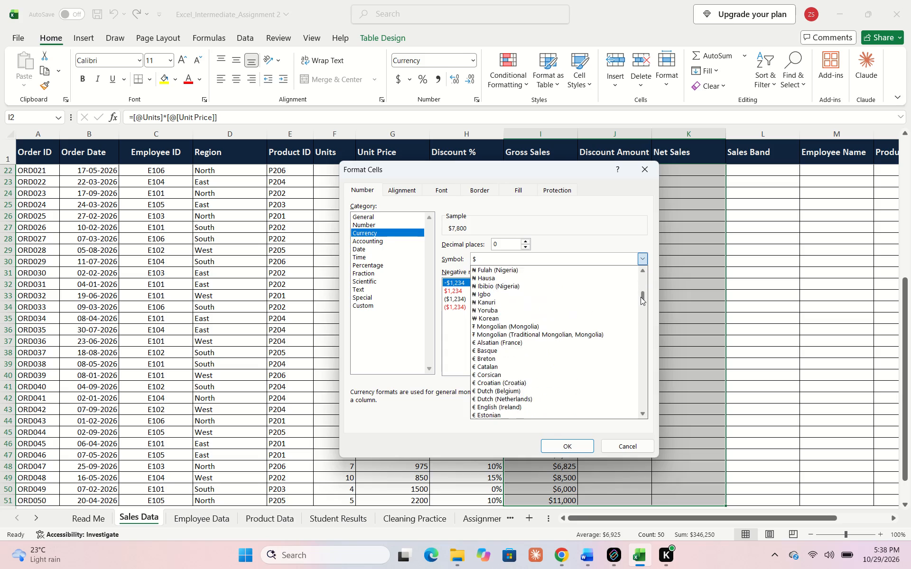
left_click_drag(641, 297, 641, 293)
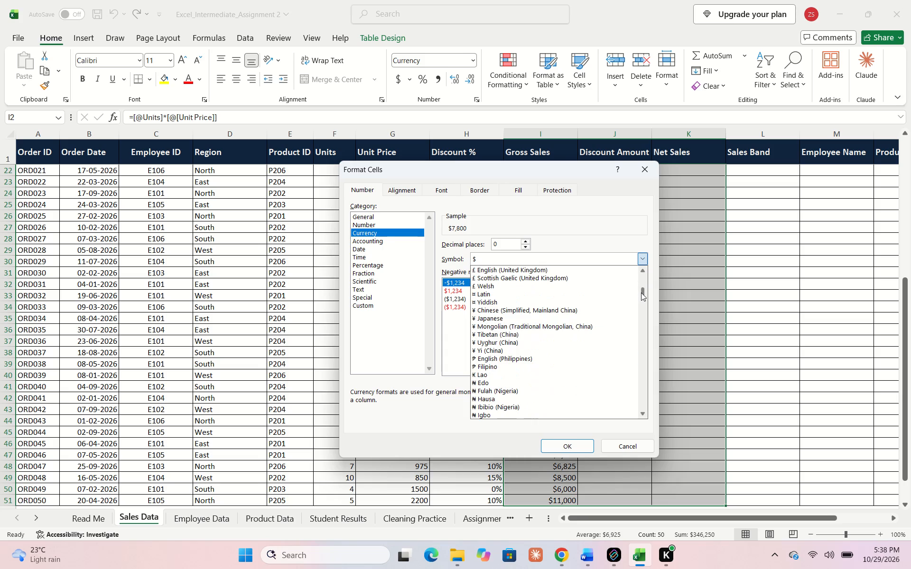
left_click_drag(641, 293, 642, 285)
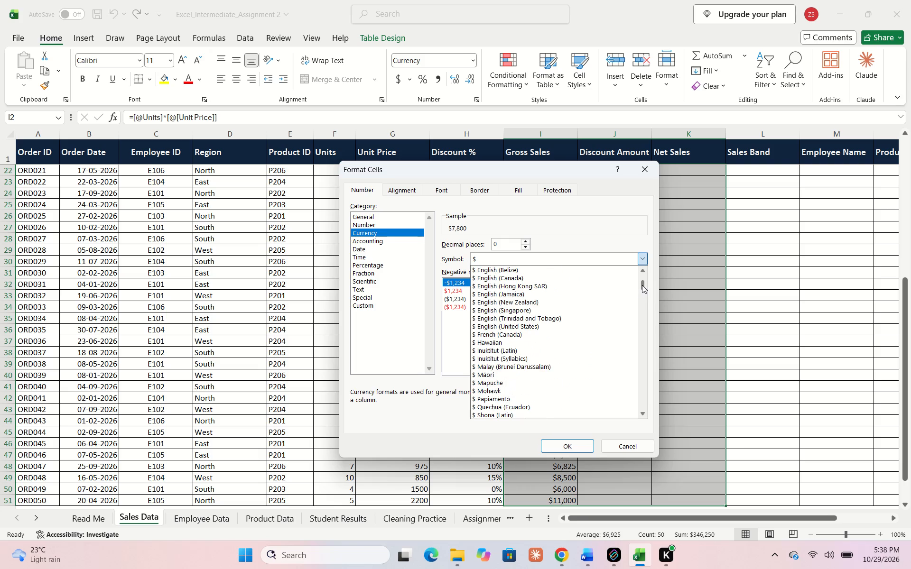
left_click_drag(642, 285, 642, 282)
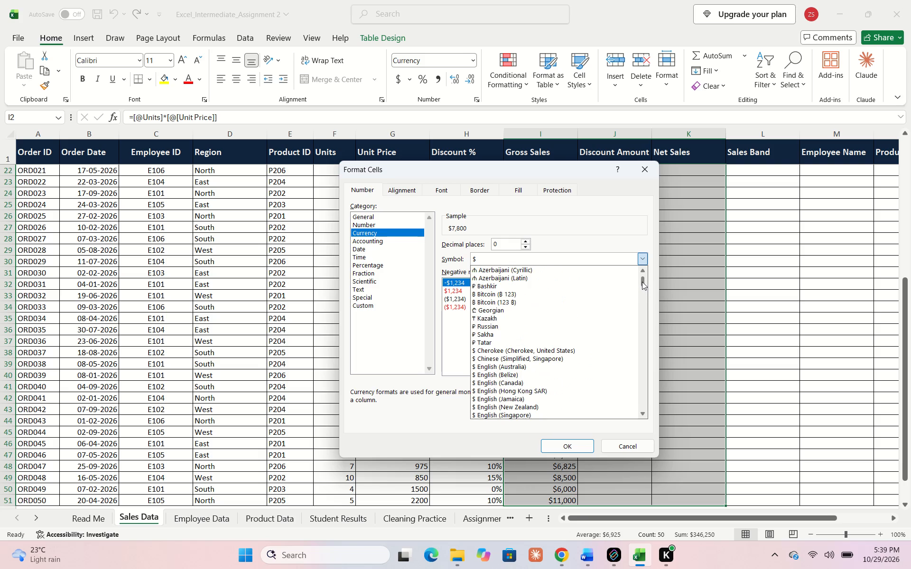
left_click_drag(642, 282, 641, 281)
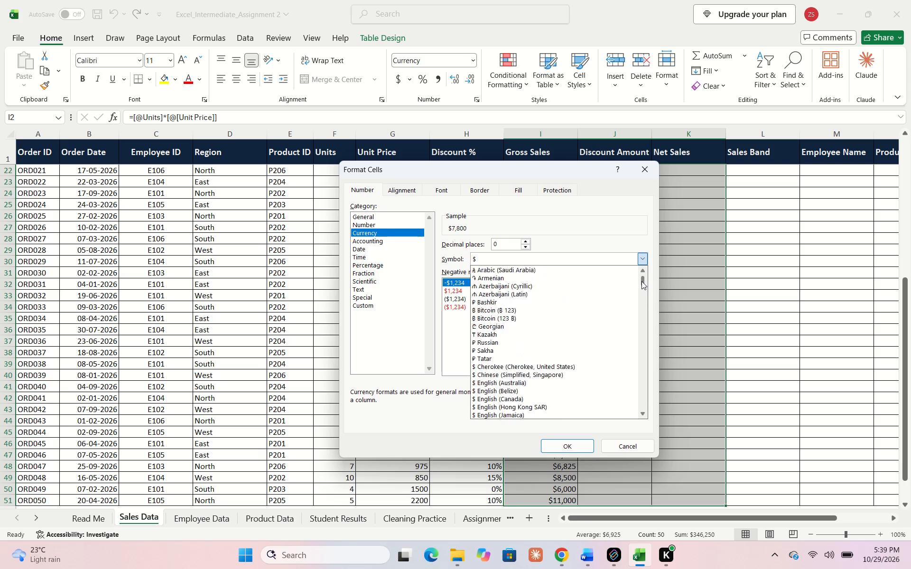
left_click_drag(641, 281, 643, 310)
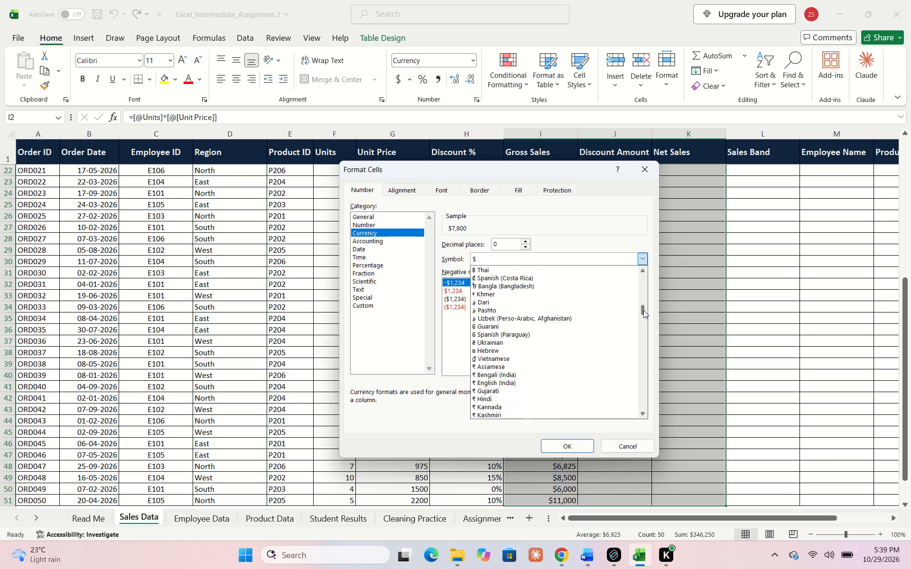
left_click_drag(643, 310, 645, 320)
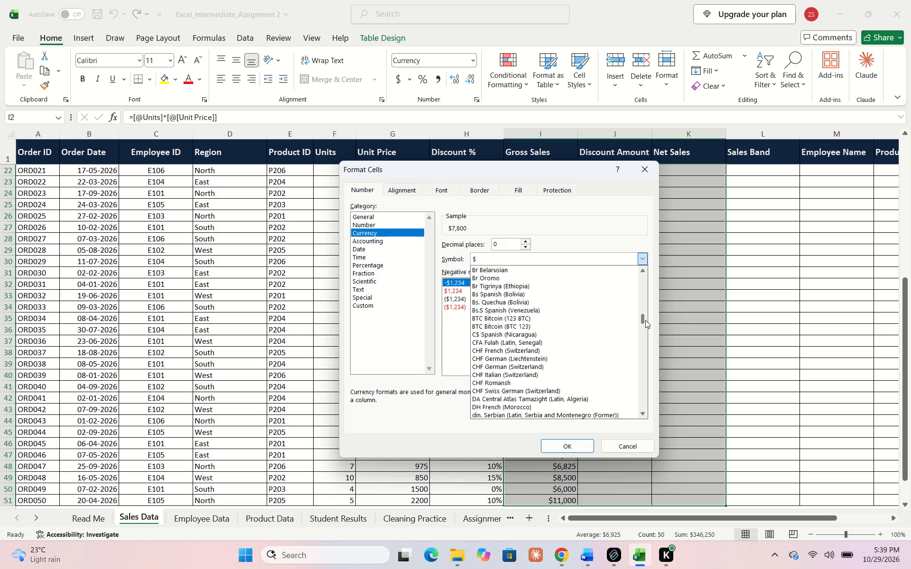
left_click_drag(645, 320, 646, 350)
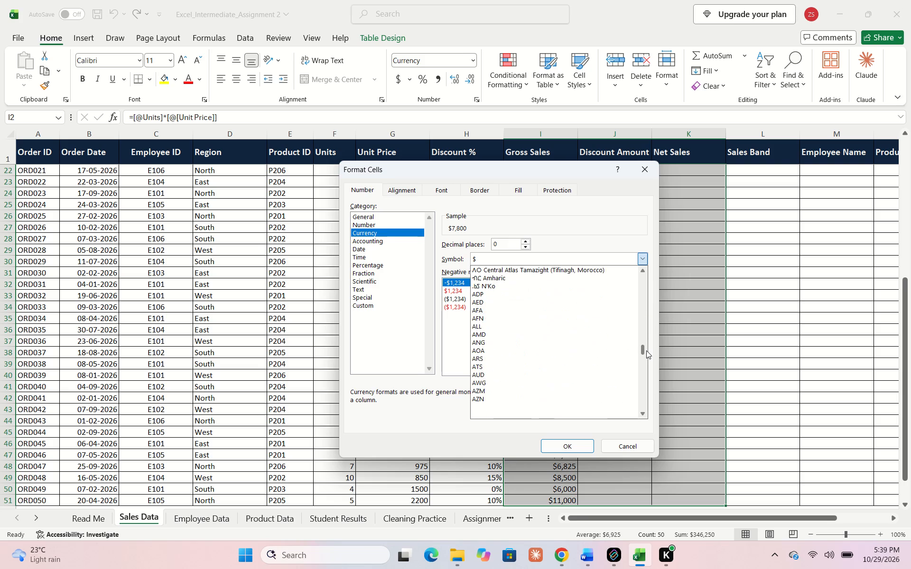
left_click_drag(646, 350, 647, 321)
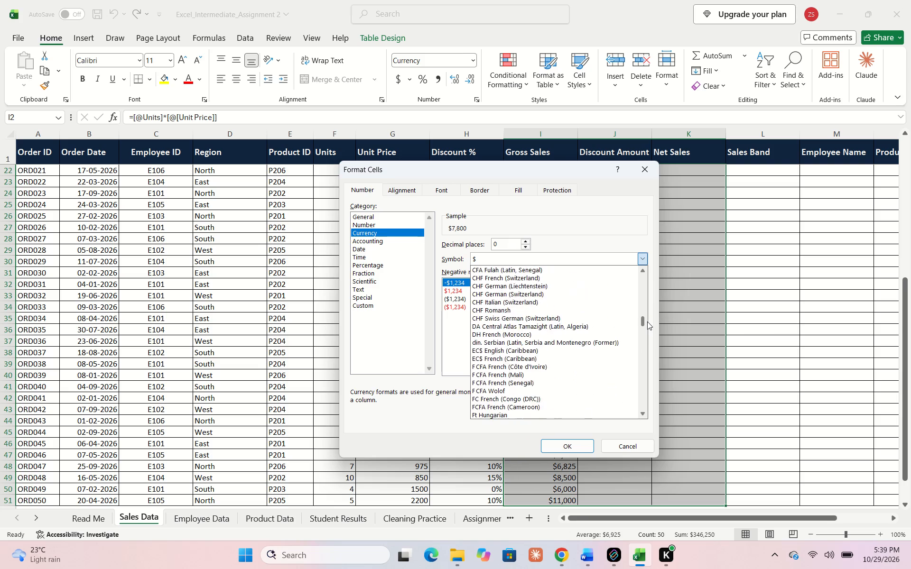
left_click_drag(647, 321, 647, 314)
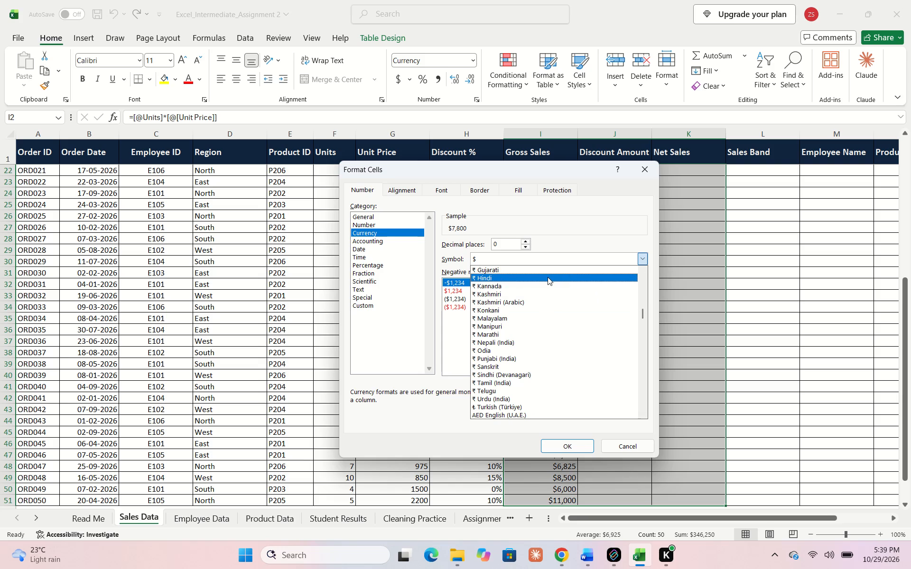
left_click(548, 277)
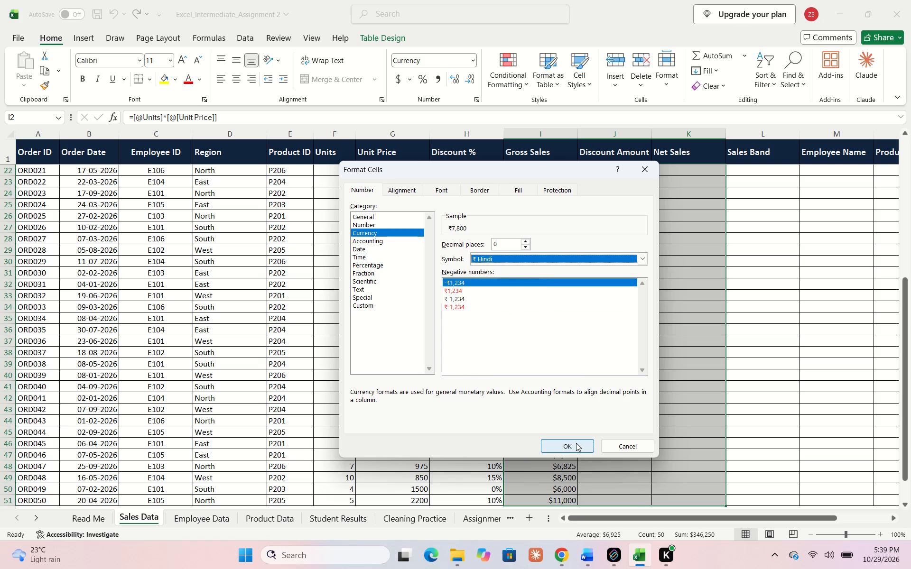
left_click(576, 443)
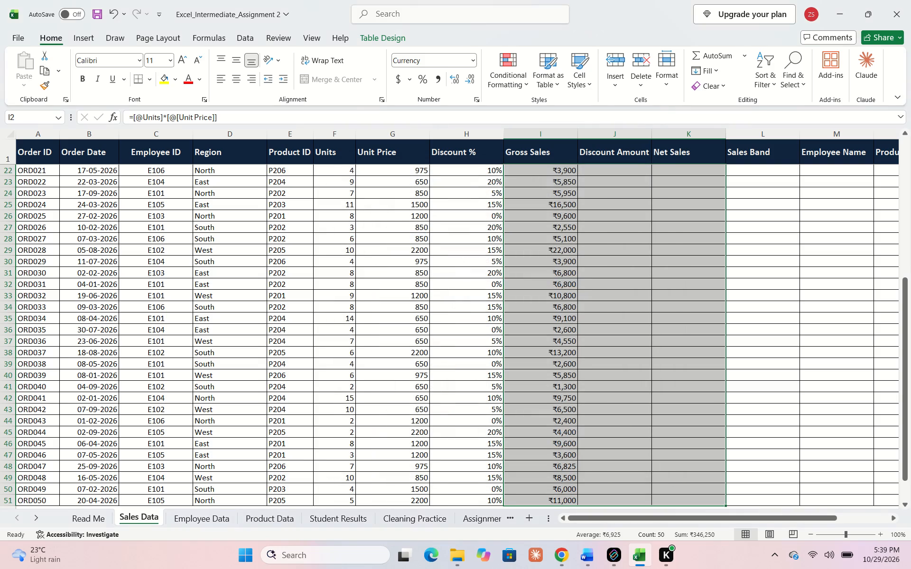
Fill the Discount Amount column with a formula multiplying Gross Sales by Discount %.
left_click(615, 170)
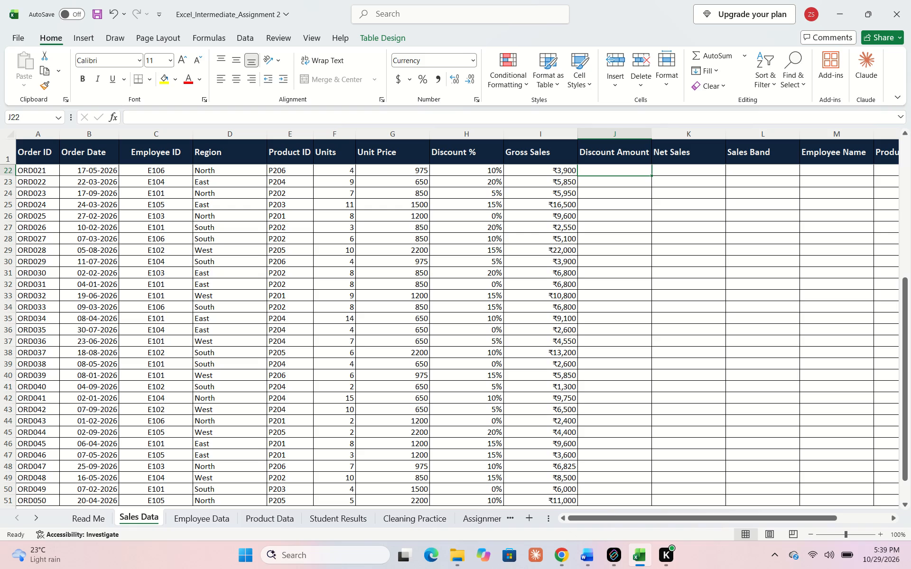
scroll(615, 170, "up", 9)
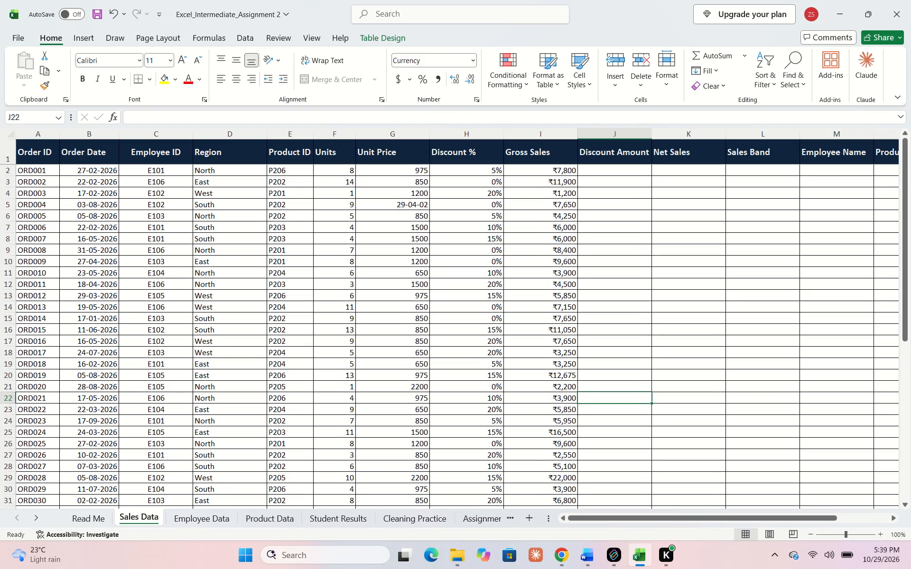
left_click(608, 174)
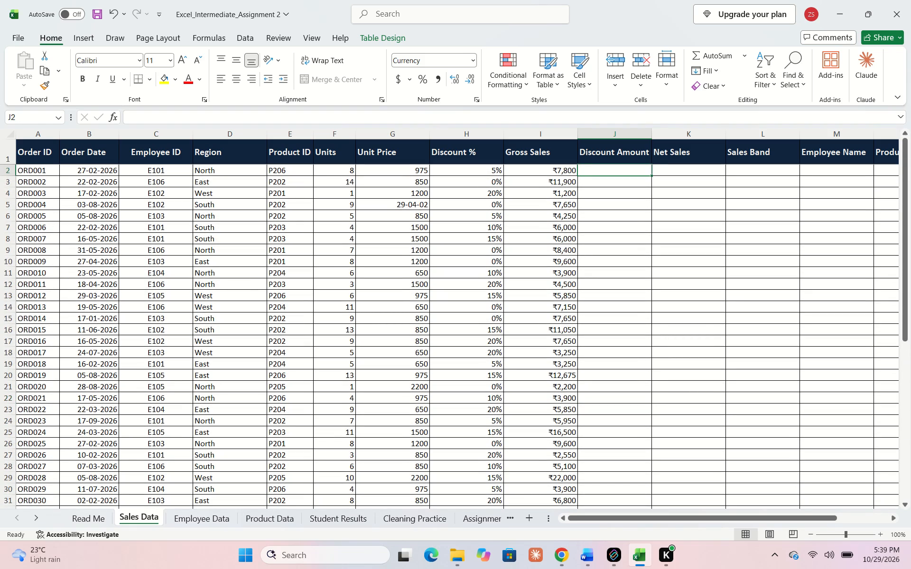
key("equal")
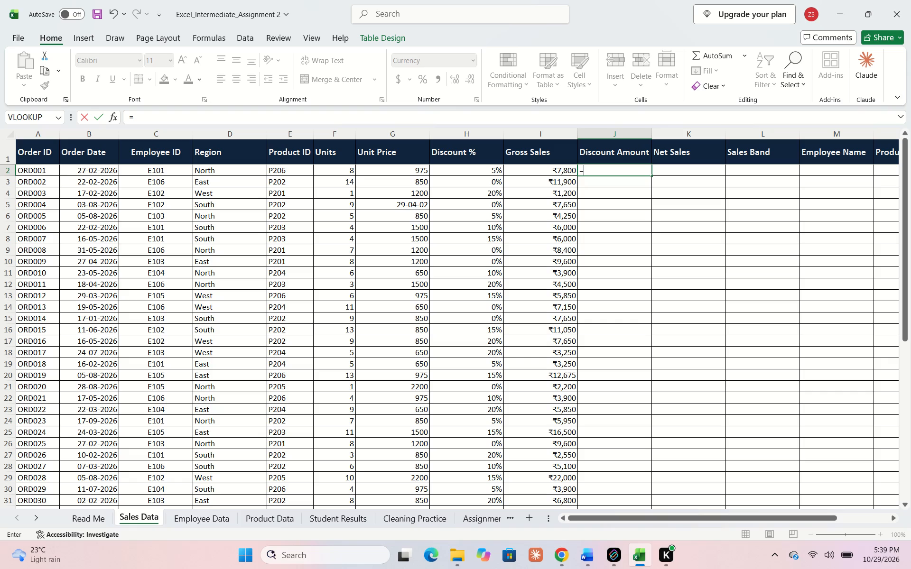
left_click(534, 172)
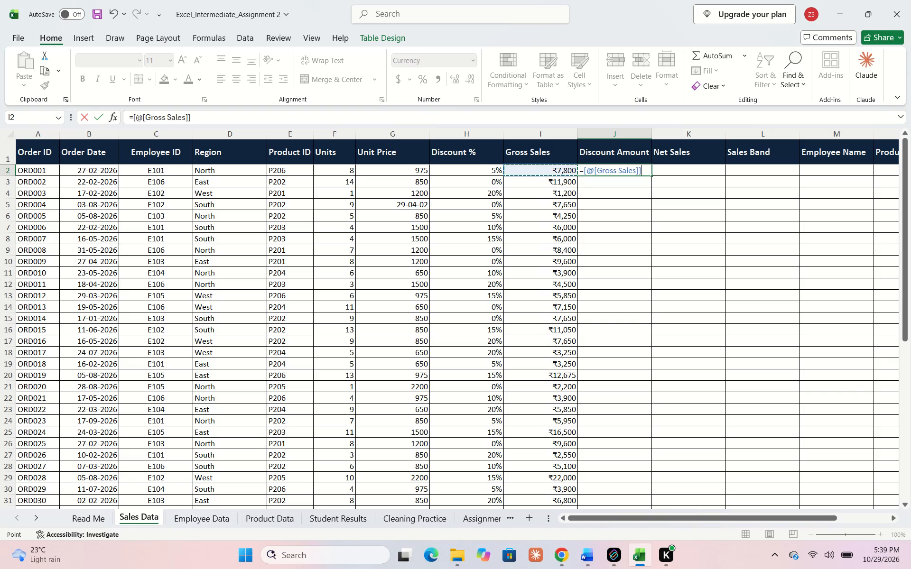
key("asterisk")
left_click(492, 168)
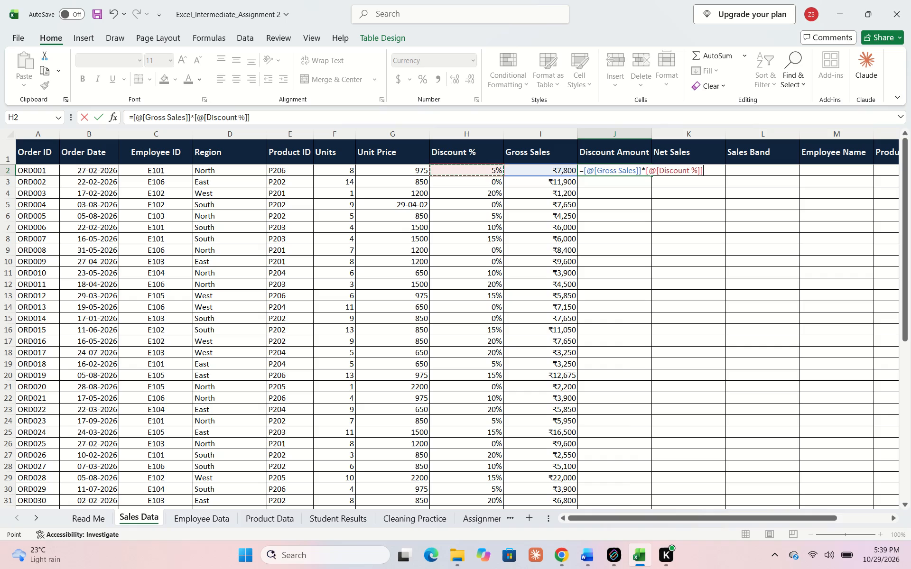
key("Return")
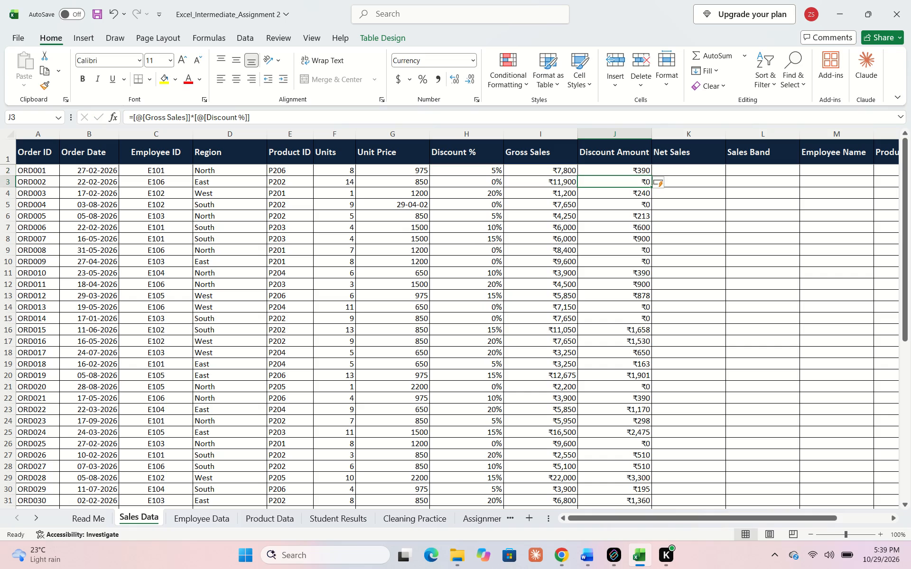
Fill the Net Sales column with a formula subtracting Discount Amount from Gross Sales.
left_click(660, 170)
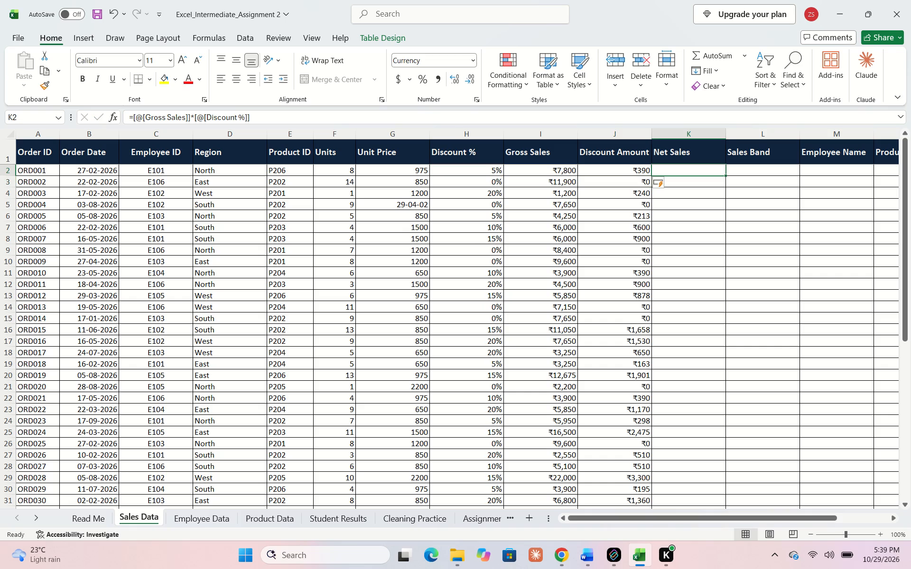
key("equal")
left_click(530, 172)
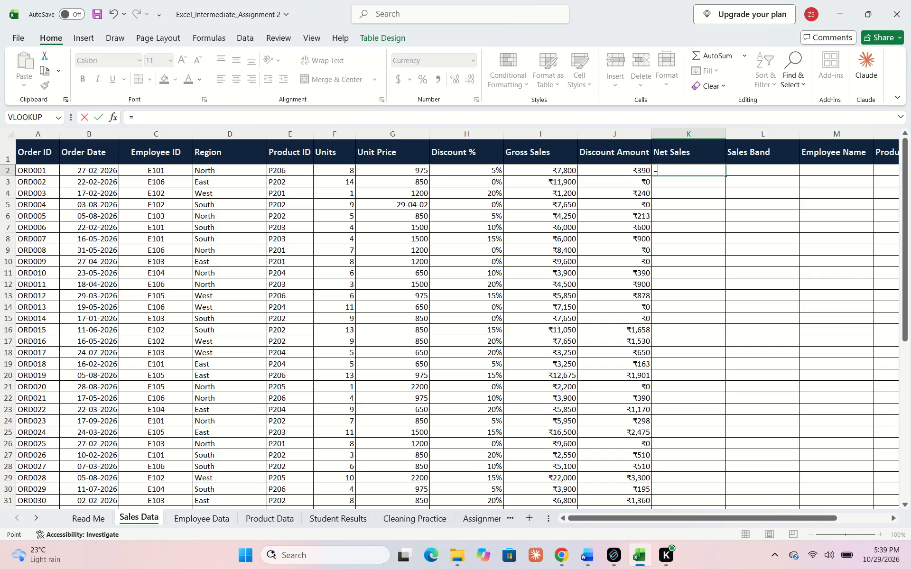
key("minus")
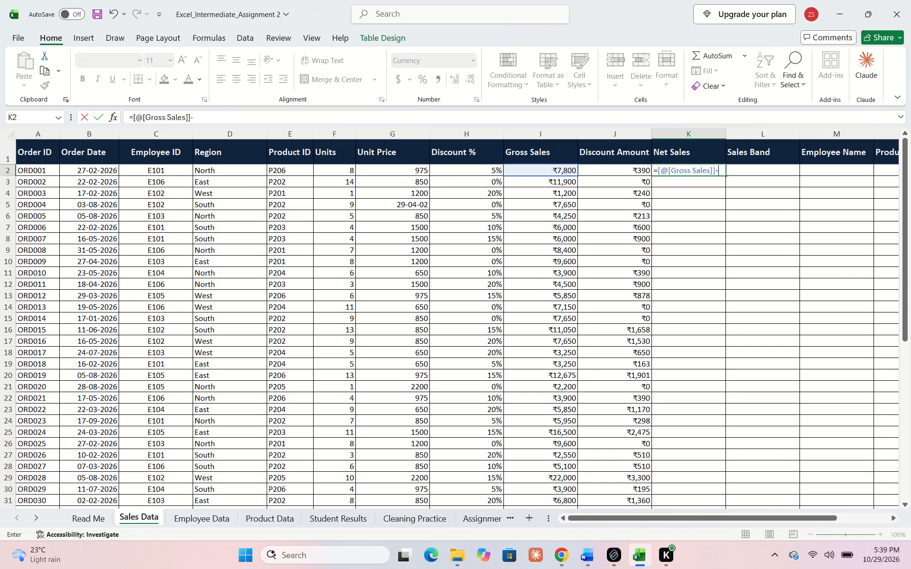
left_click(643, 170)
key("Return")
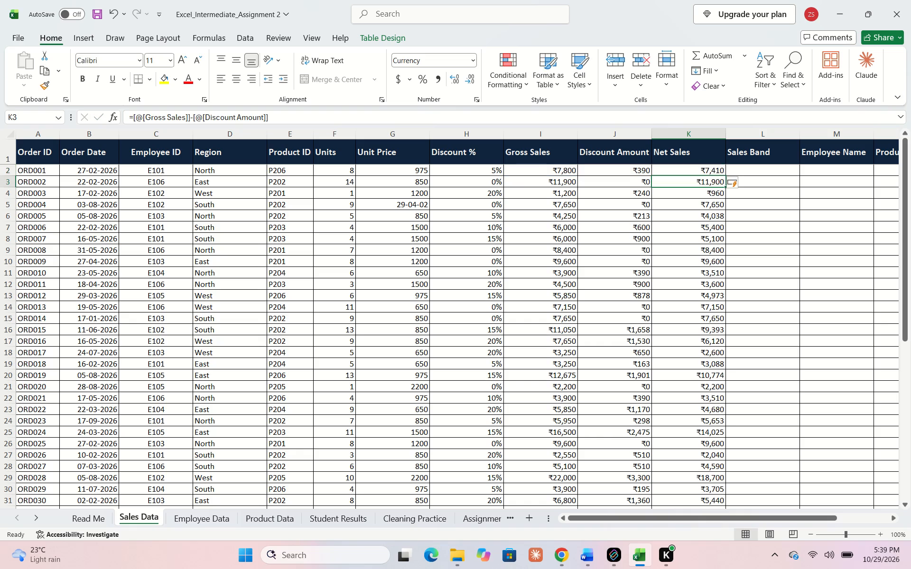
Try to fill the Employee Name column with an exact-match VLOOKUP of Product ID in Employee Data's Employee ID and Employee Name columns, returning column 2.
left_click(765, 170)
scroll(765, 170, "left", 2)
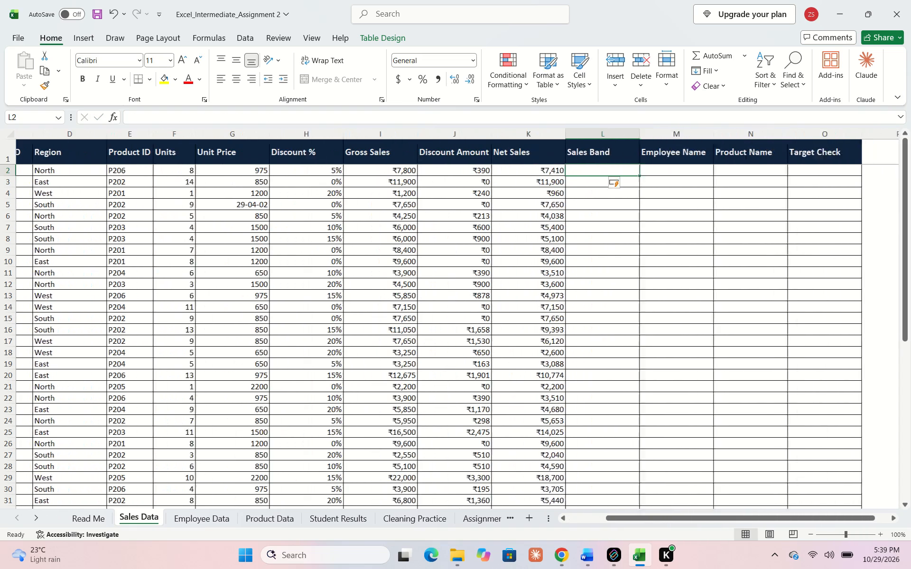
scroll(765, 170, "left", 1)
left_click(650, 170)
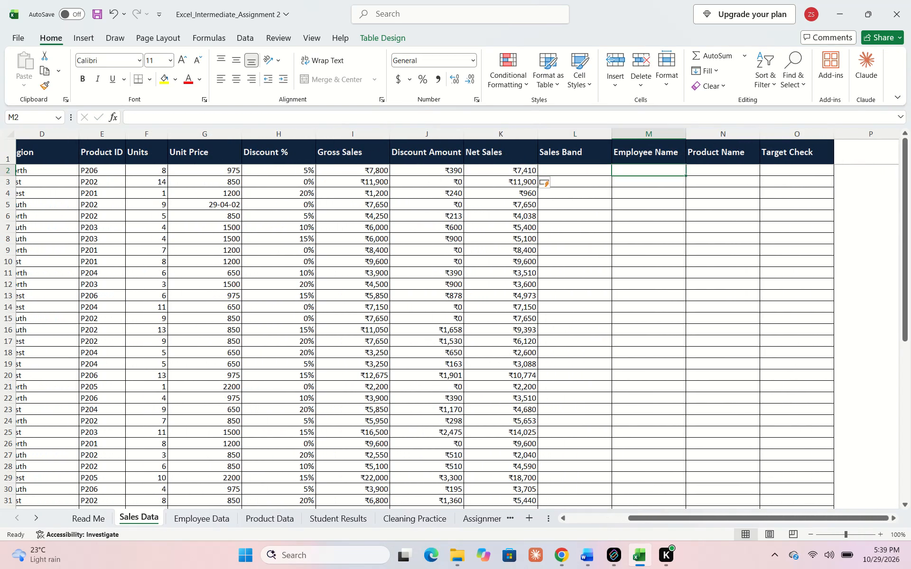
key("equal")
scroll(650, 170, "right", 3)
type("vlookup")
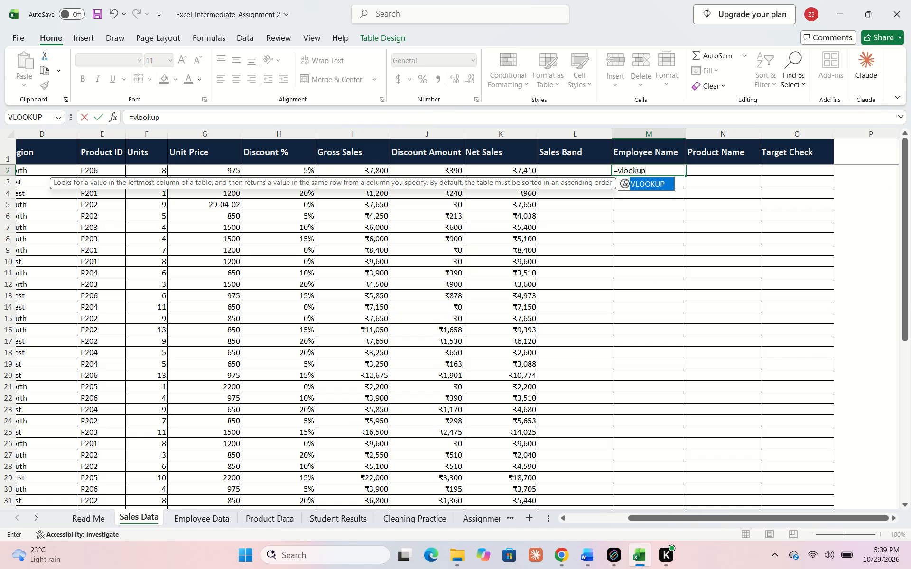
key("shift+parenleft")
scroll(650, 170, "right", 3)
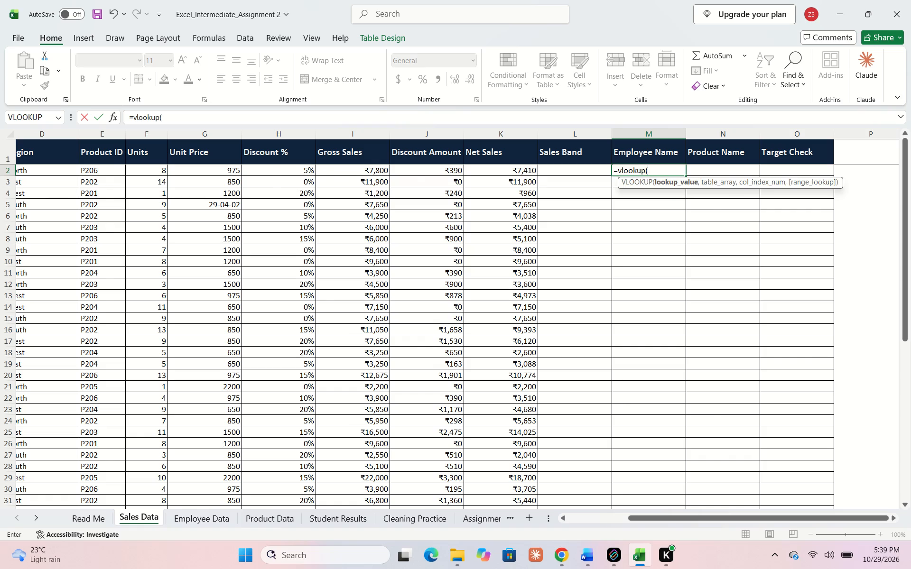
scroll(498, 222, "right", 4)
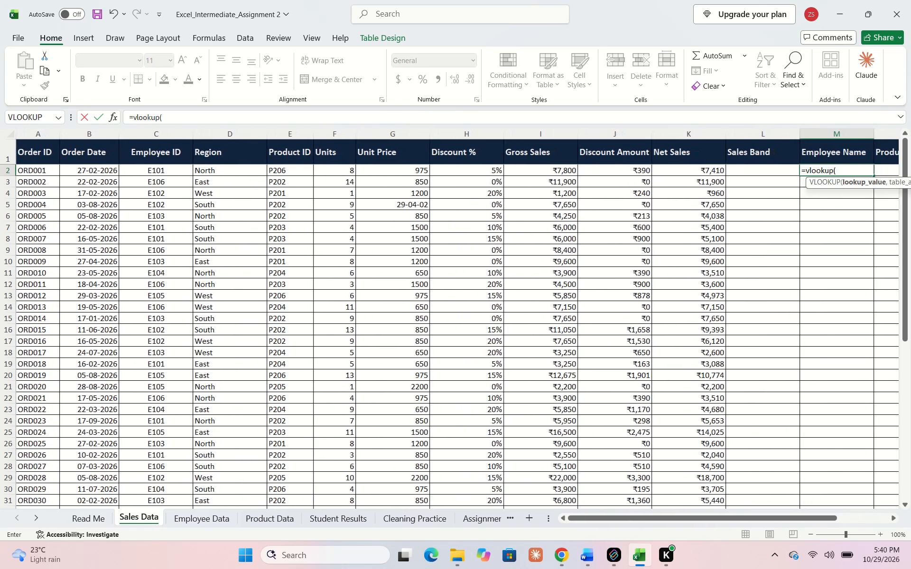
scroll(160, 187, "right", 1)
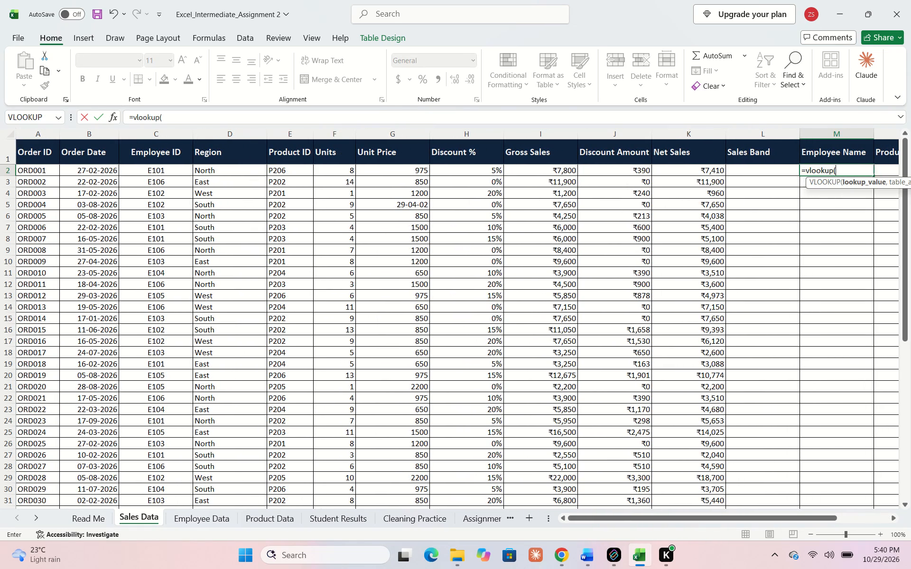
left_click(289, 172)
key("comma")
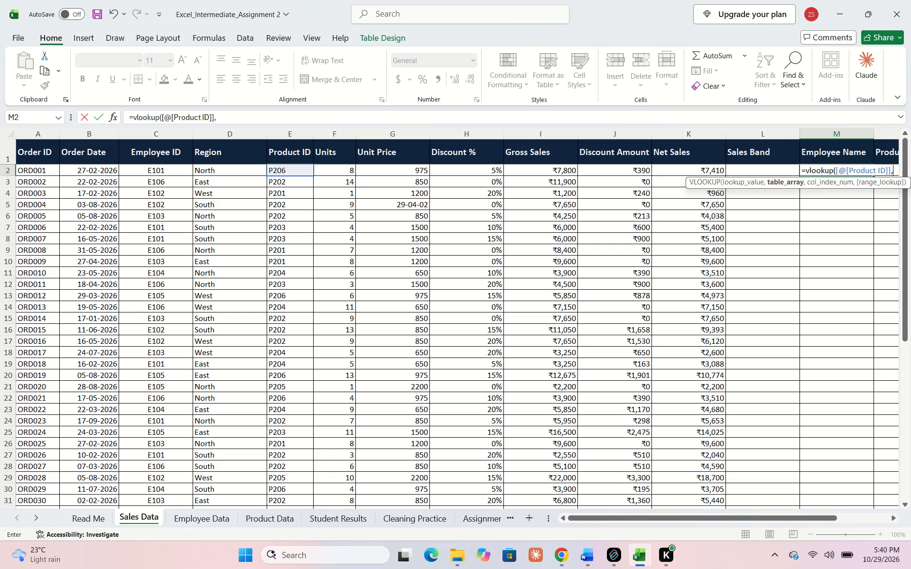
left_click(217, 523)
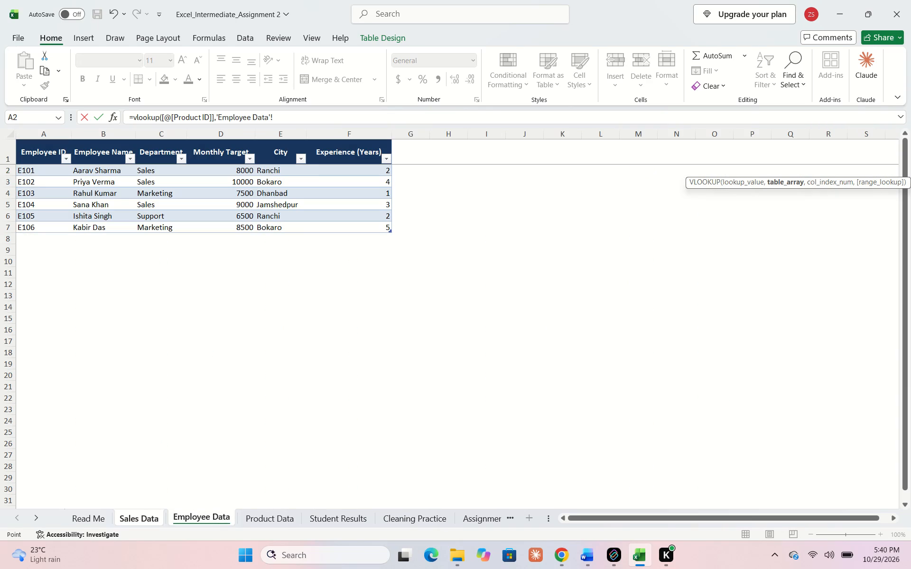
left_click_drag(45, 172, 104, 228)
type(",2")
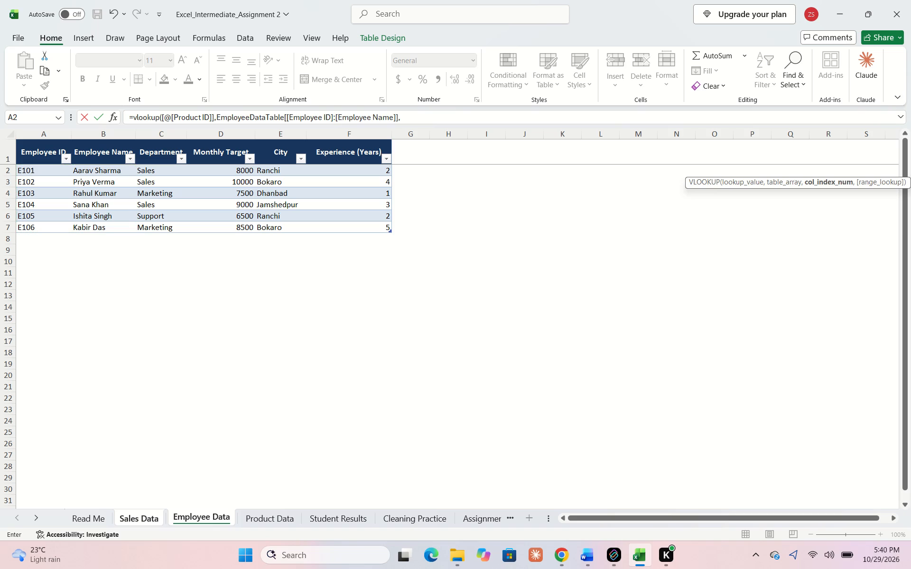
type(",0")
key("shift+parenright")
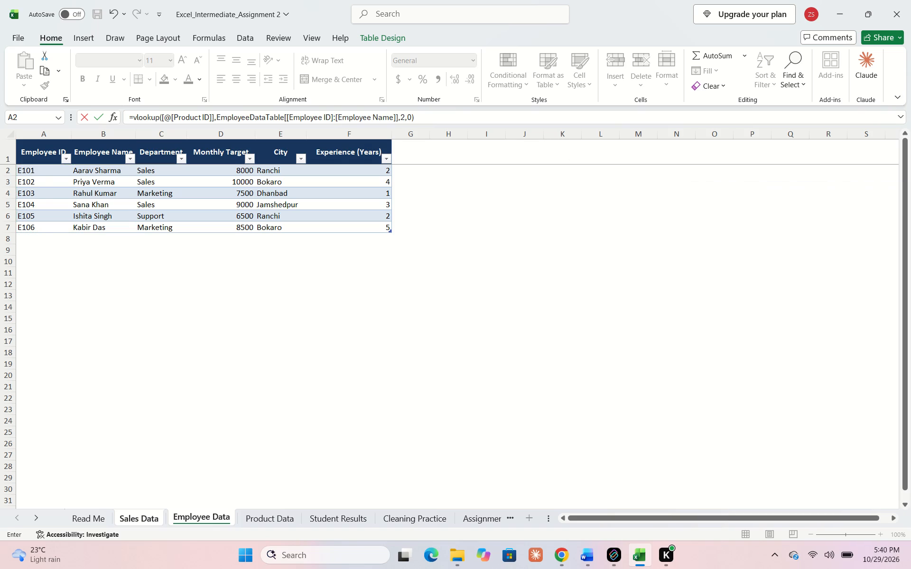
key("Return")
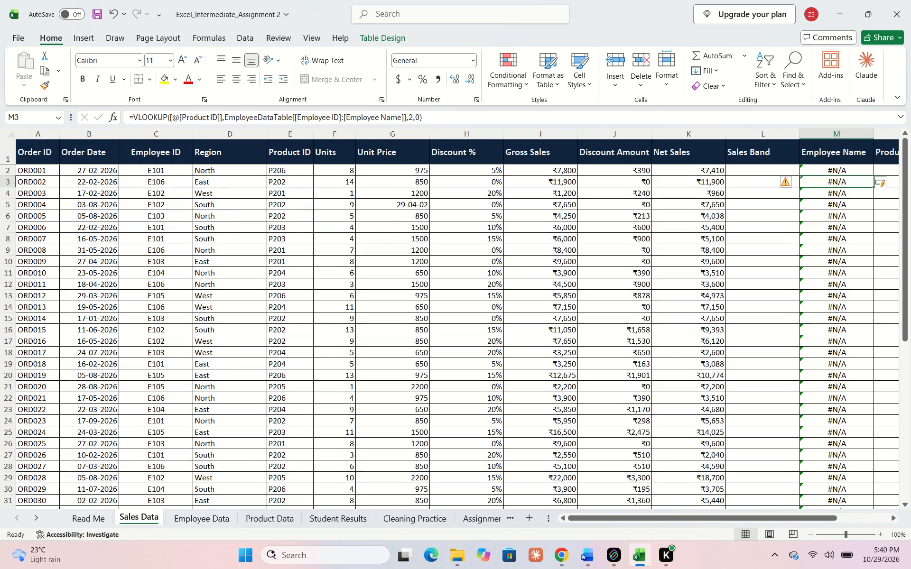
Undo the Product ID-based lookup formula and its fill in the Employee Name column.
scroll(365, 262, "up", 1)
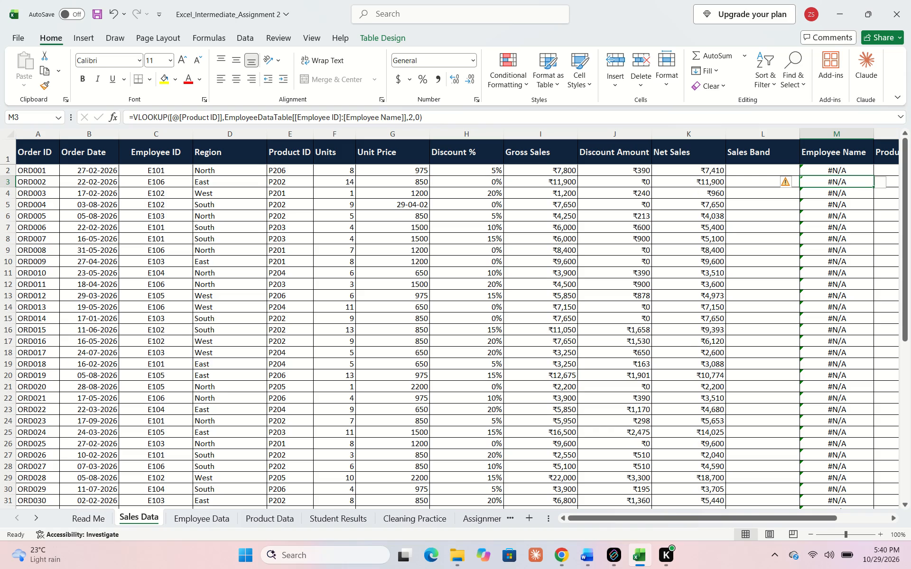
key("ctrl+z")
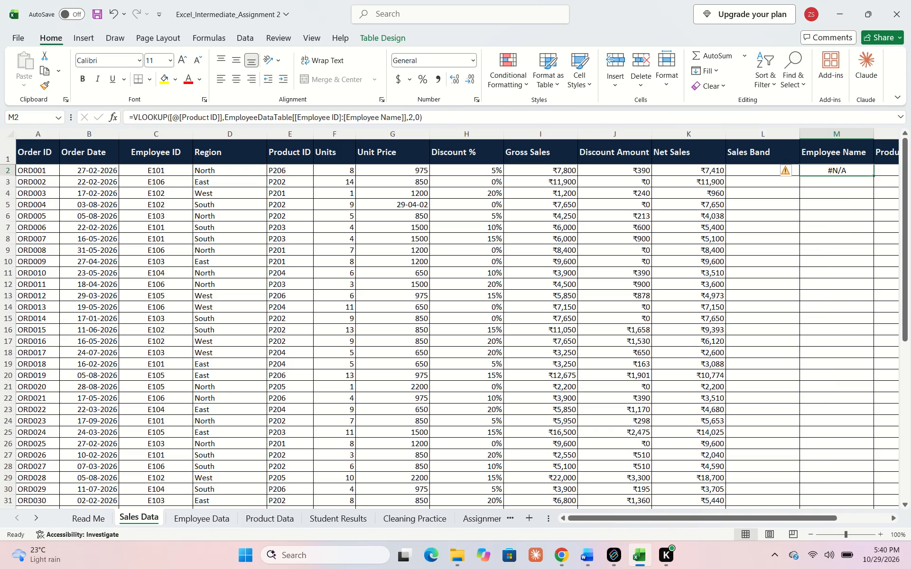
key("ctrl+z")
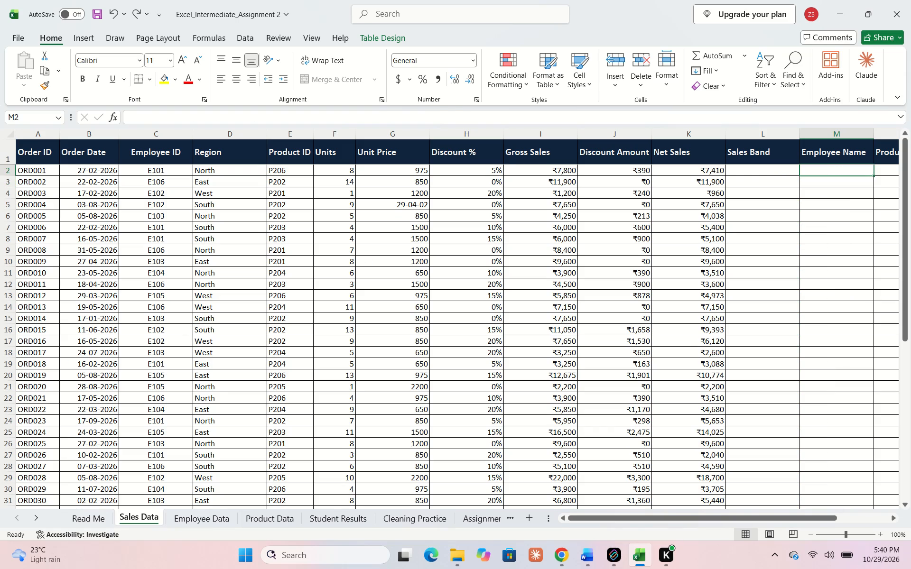
Fill the Employee Name column with an exact-match VLOOKUP of Employee ID in Employee Data's Employee ID and Employee Name columns, returning column 2.
left_click(837, 169)
key("equal")
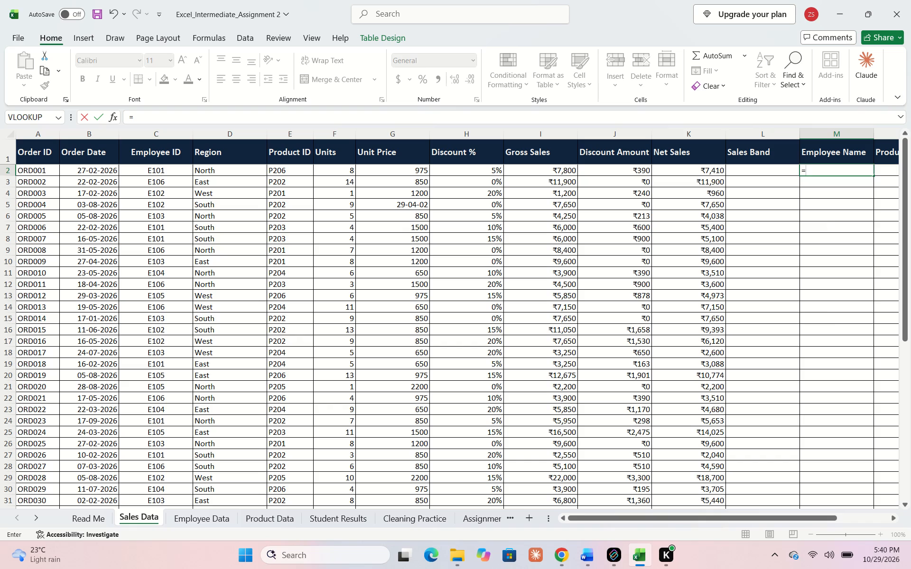
type("vlookup")
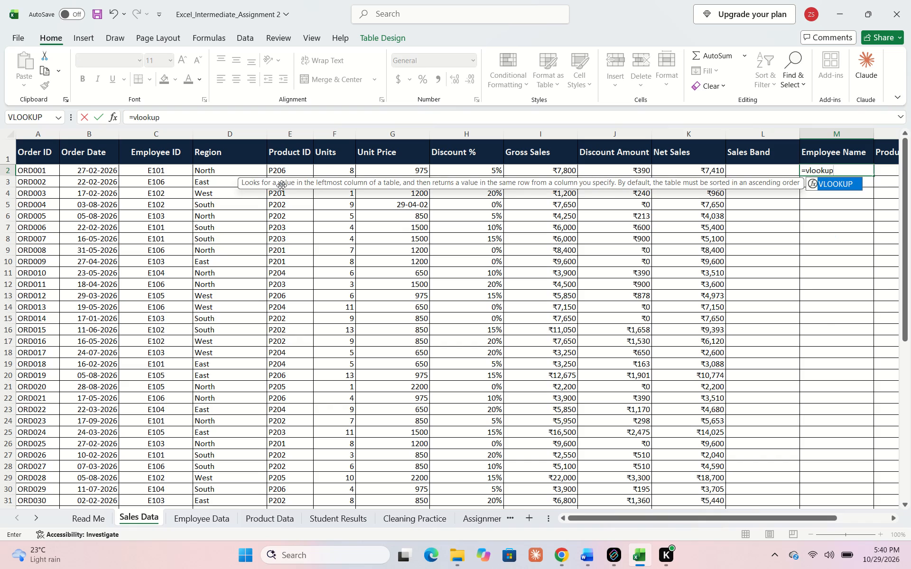
key("shift+parenleft")
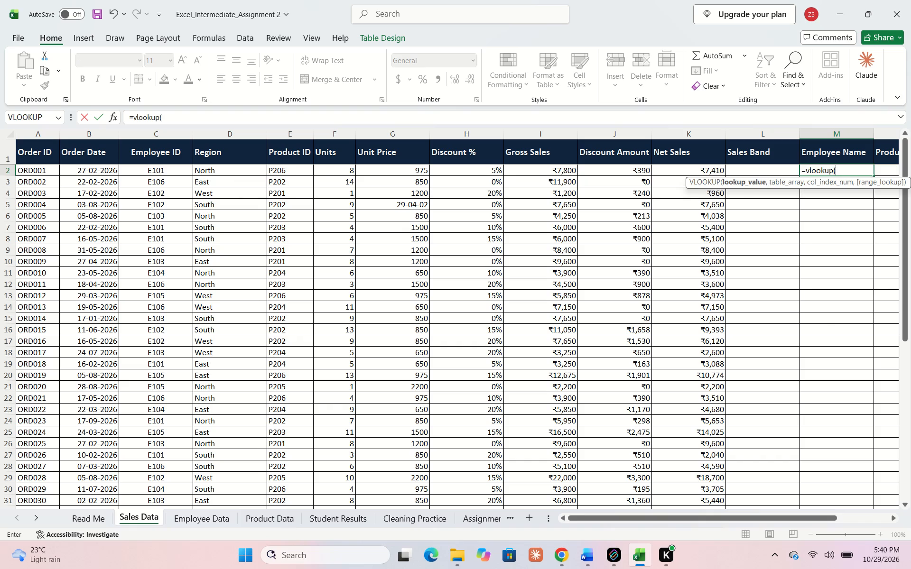
left_click(165, 169)
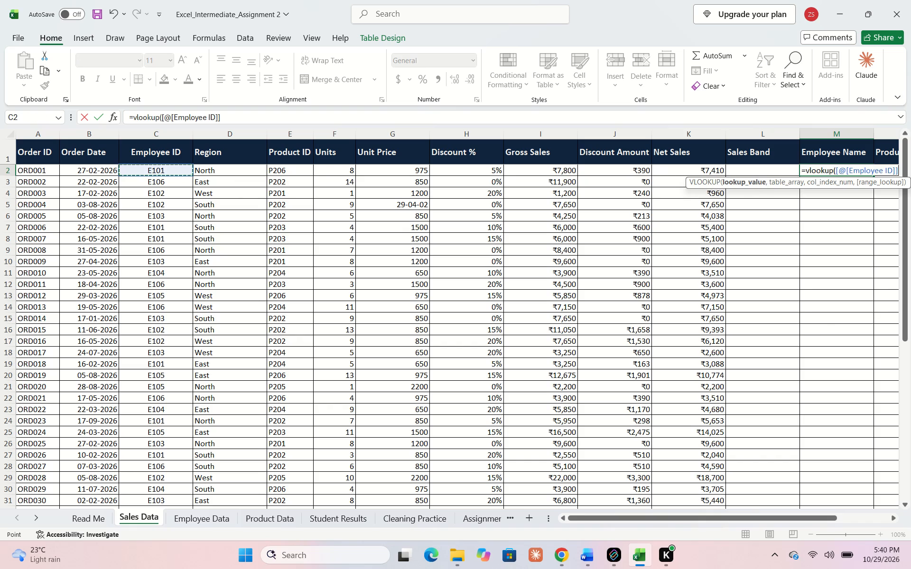
key("comma")
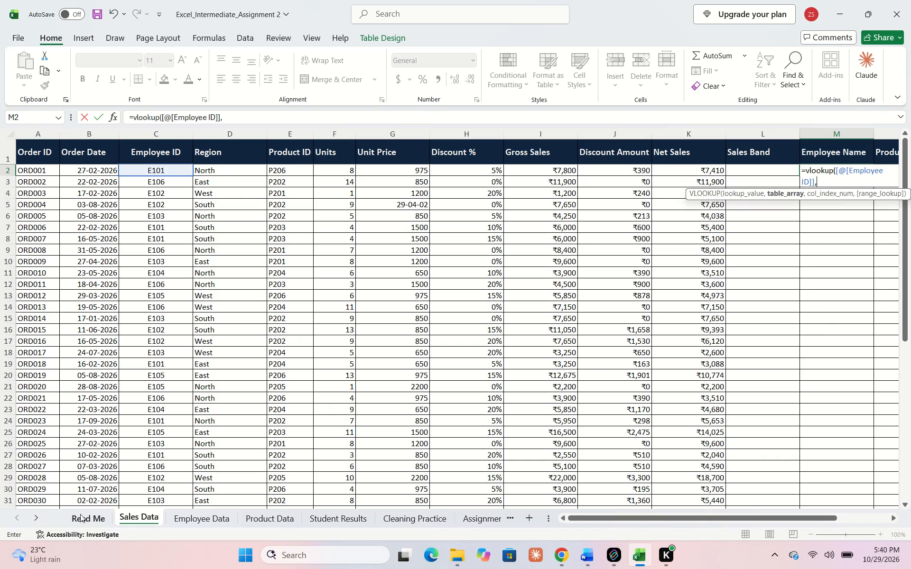
left_click(193, 524)
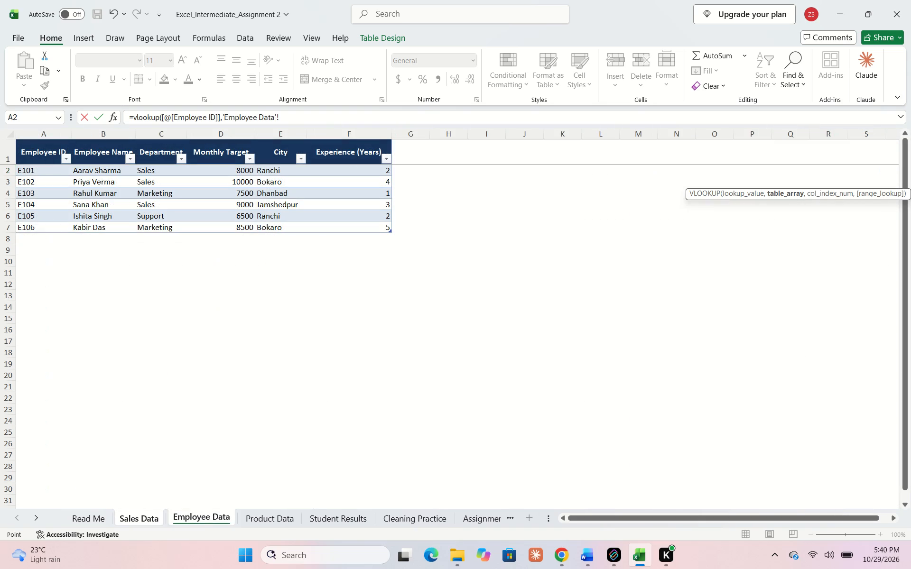
left_click_drag(33, 172, 88, 229)
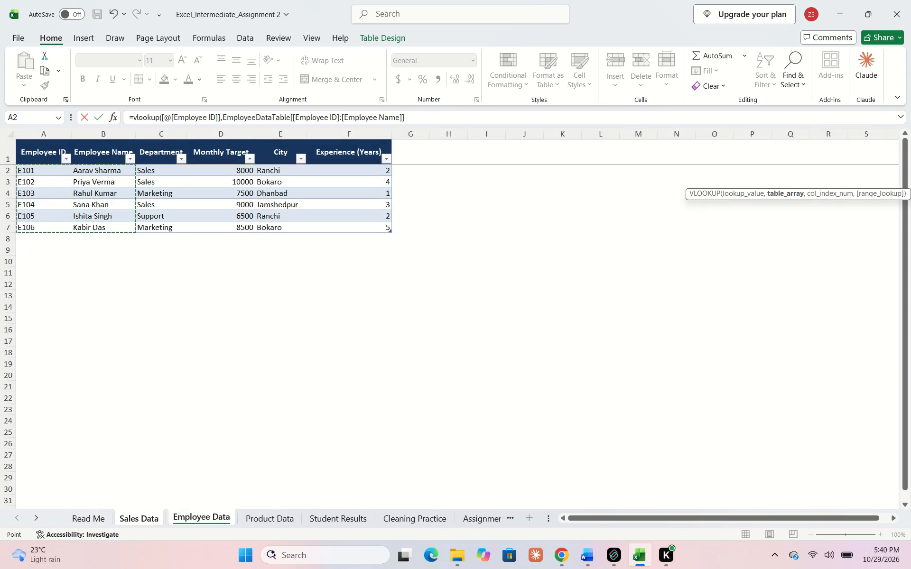
key("F4")
key("comma")
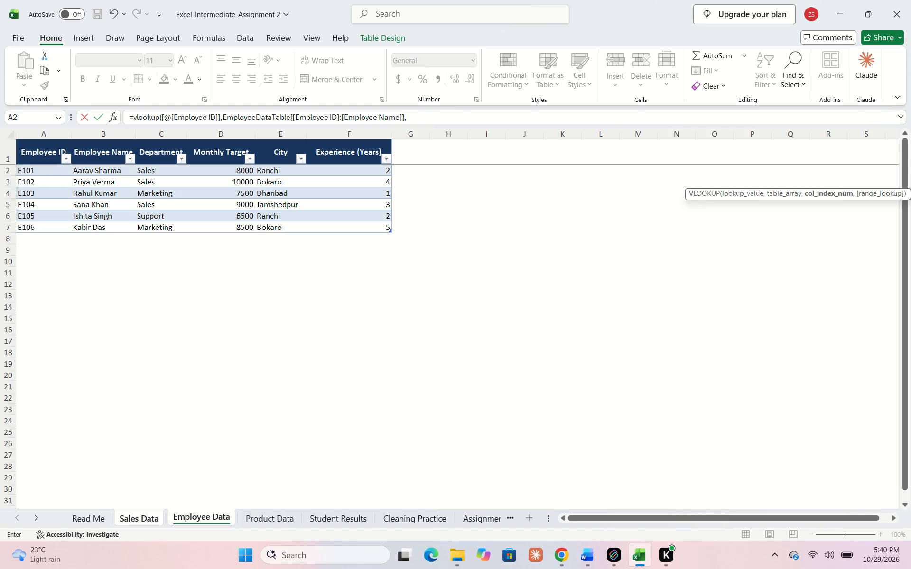
key("2")
type(",0")
key("shift+parenright")
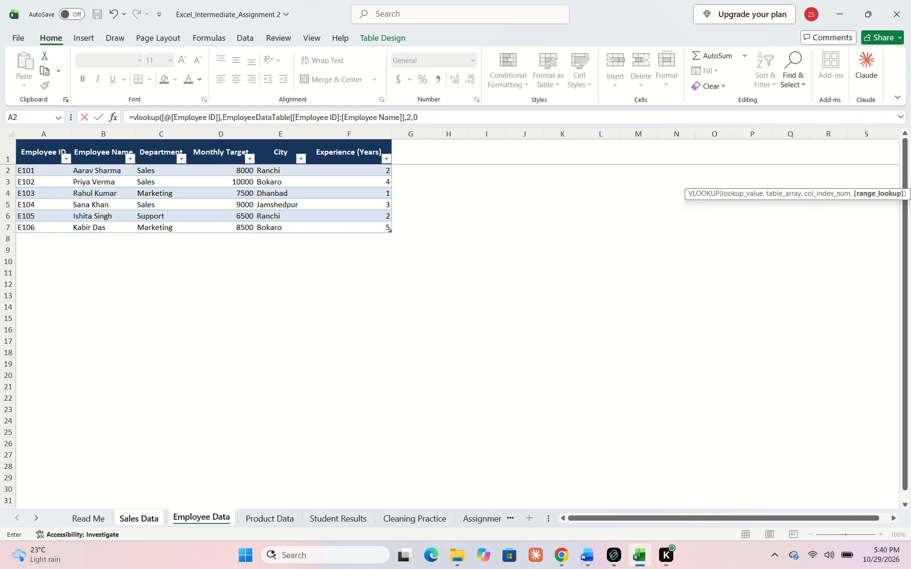
key("Return")
Start a VLOOKUP formula in the first Product Name cell, using that row's Product ID as the lookup value.
scroll(320, 295, "left", 2)
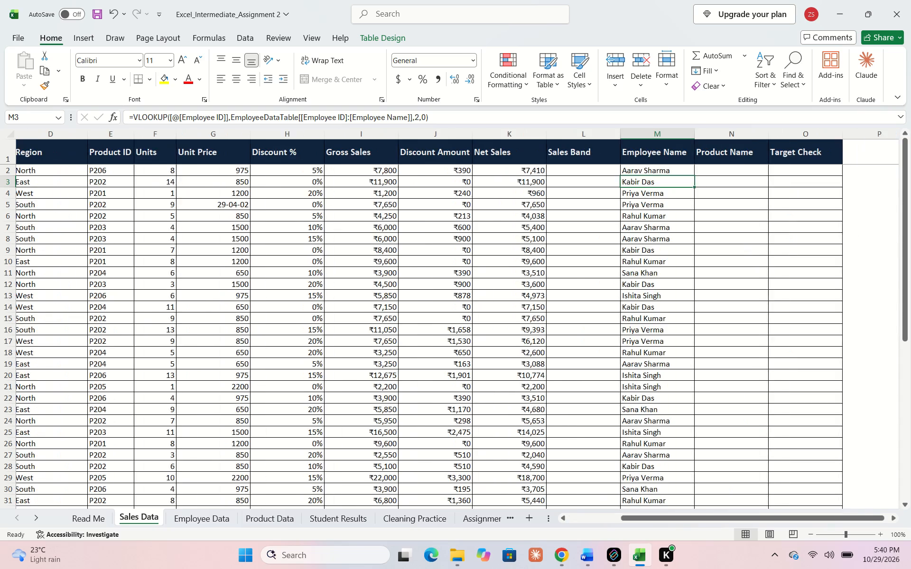
scroll(320, 295, "left", 2)
left_click(641, 172)
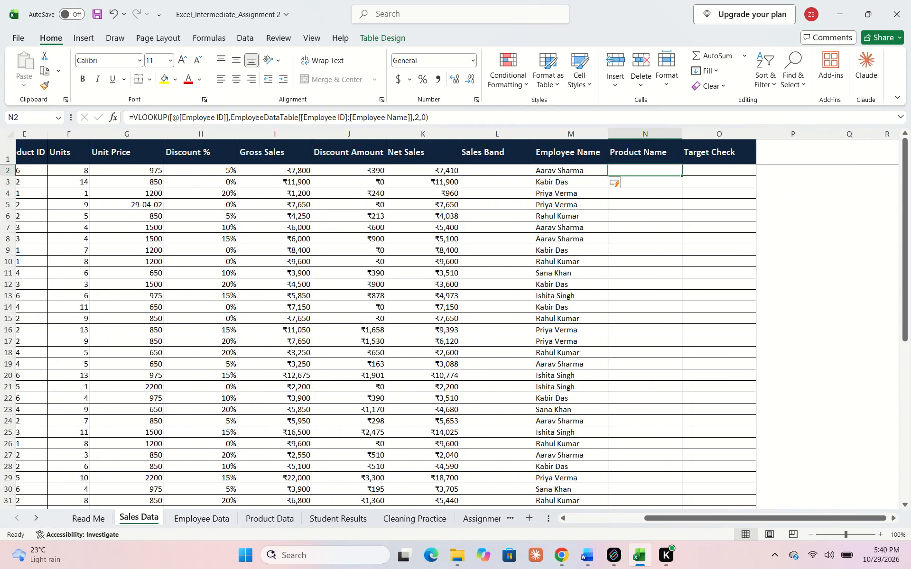
type("=vlookup")
key("shift+parenleft")
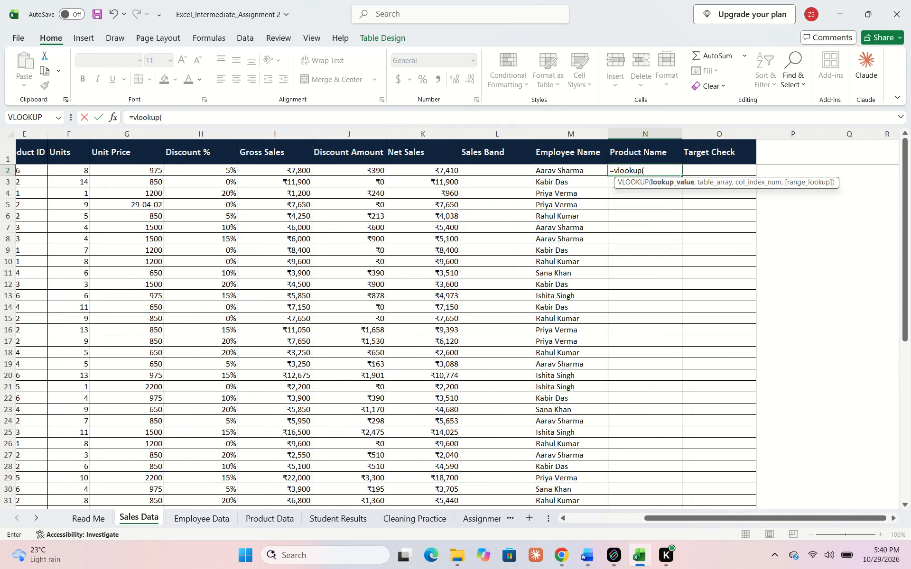
scroll(174, 347, "right", 1)
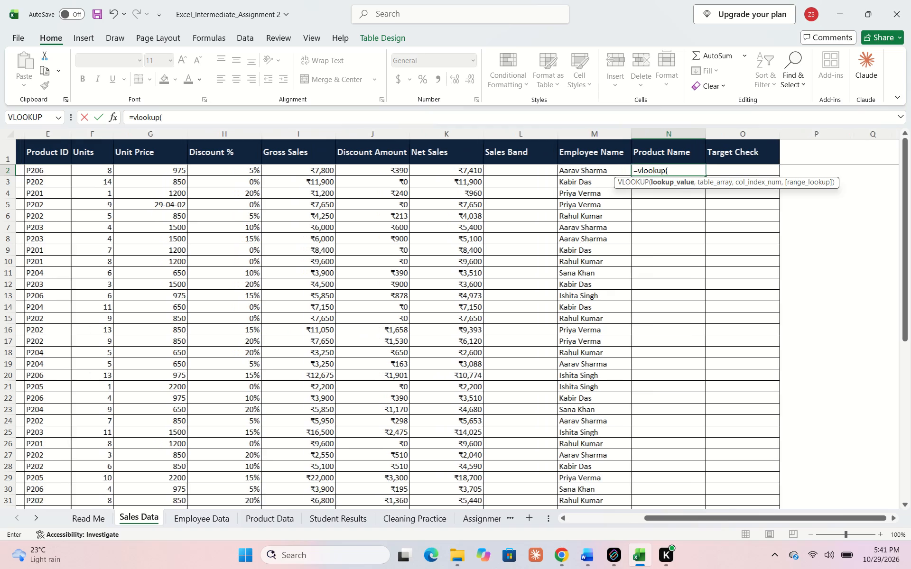
scroll(174, 347, "right", 2)
left_click(76, 171)
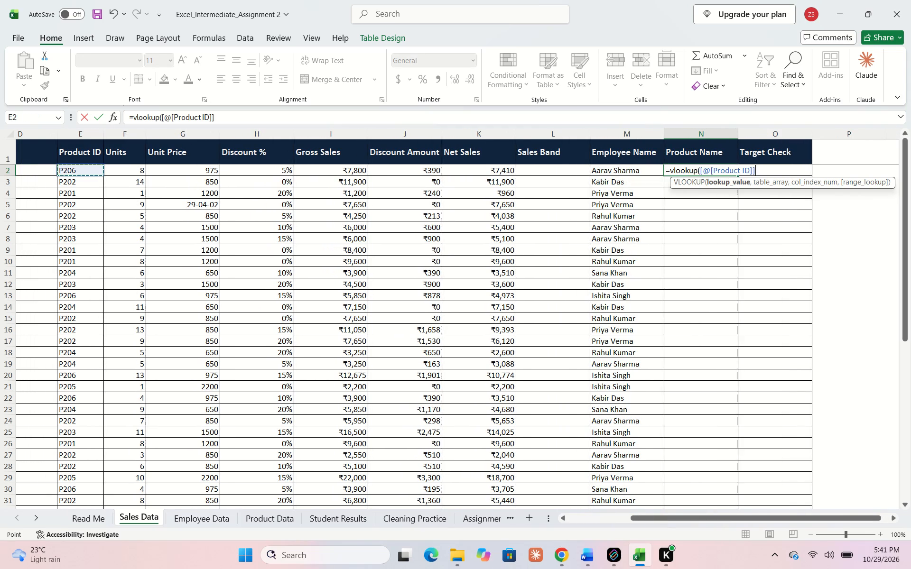
key("comma")
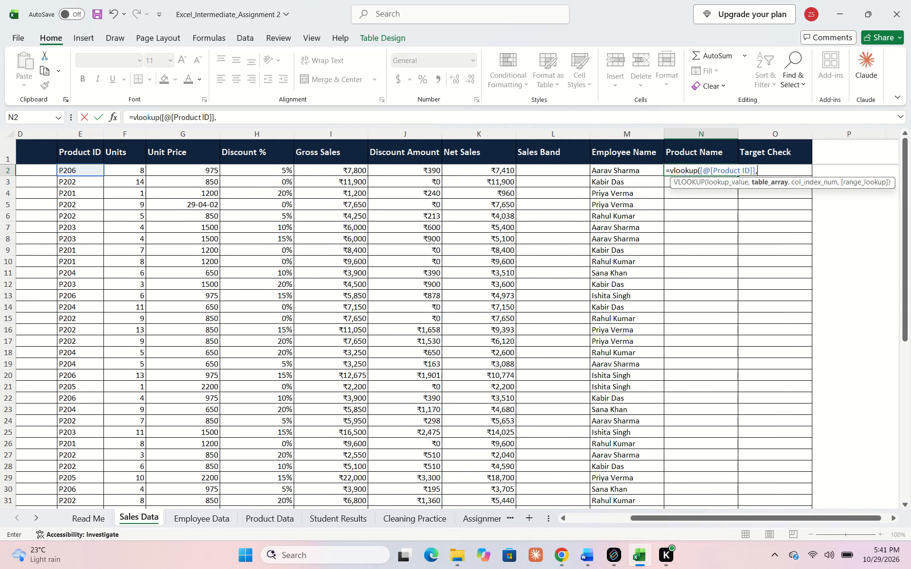
Complete the Product Name lookup with Product Data's Product ID and Product Name columns, returning column 2 with exact match 0, filling the column.
left_click(261, 520)
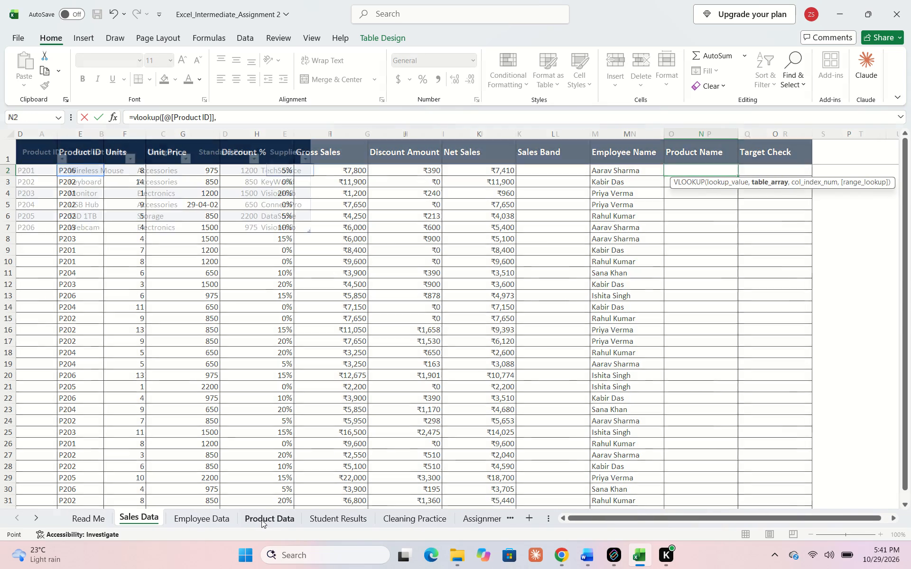
left_click_drag(34, 170, 84, 230)
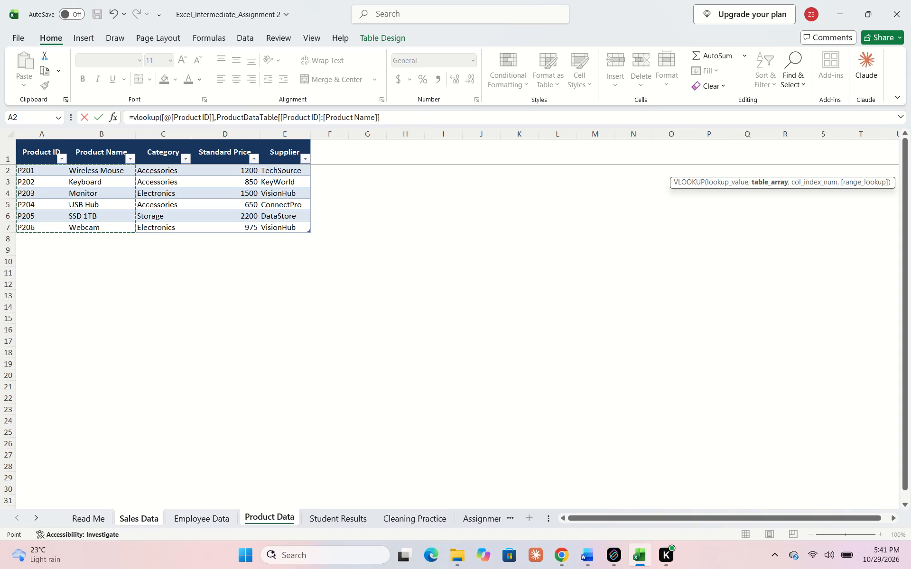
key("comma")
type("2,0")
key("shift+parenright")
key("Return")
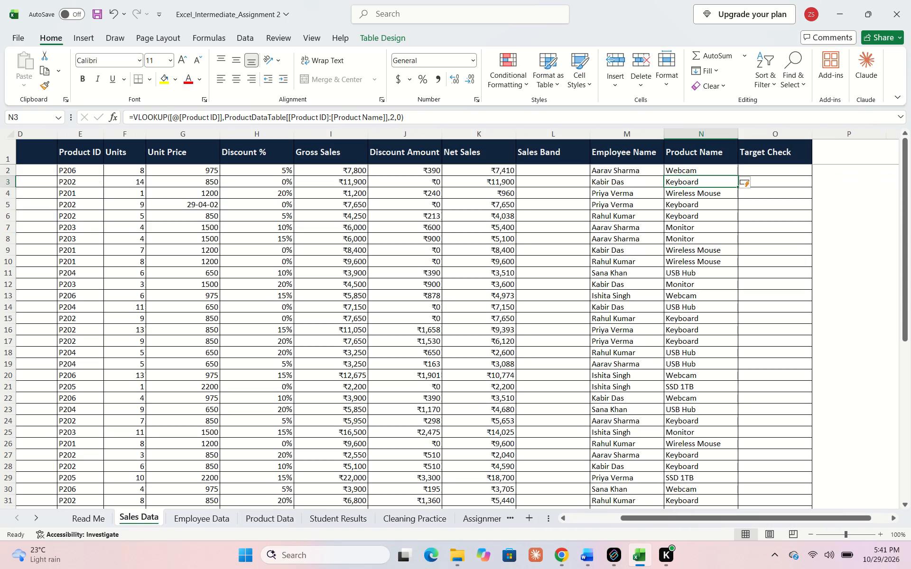
Review the Assignment Tasks sheet for the Target Check instructions and the other listed tasks.
left_click(764, 169)
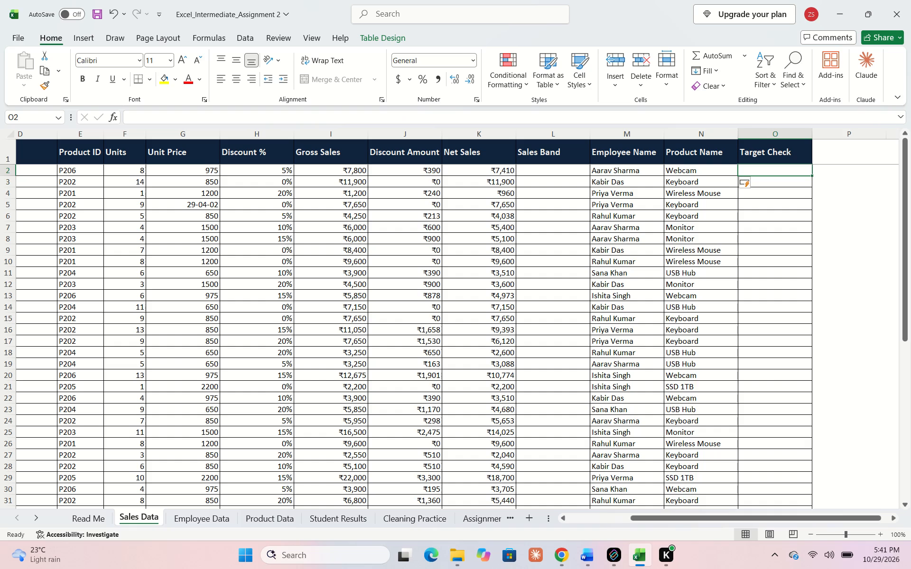
left_click(472, 517)
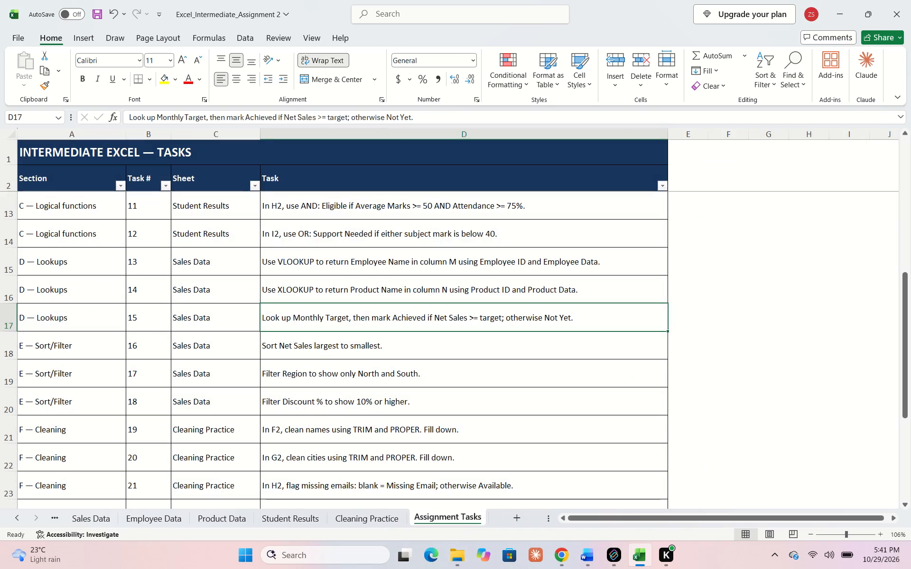
scroll(233, 342, "right", 2)
scroll(233, 342, "up", 2)
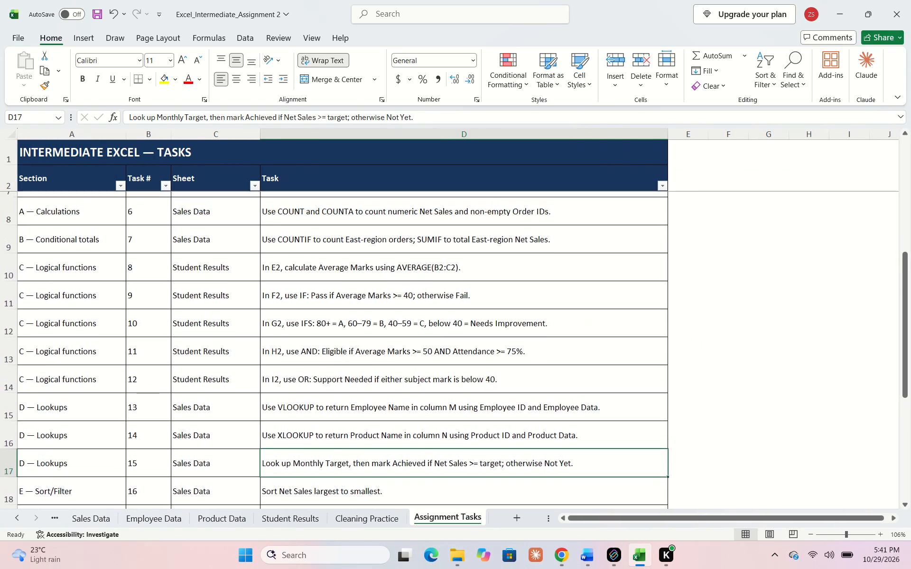
scroll(233, 342, "up", 3)
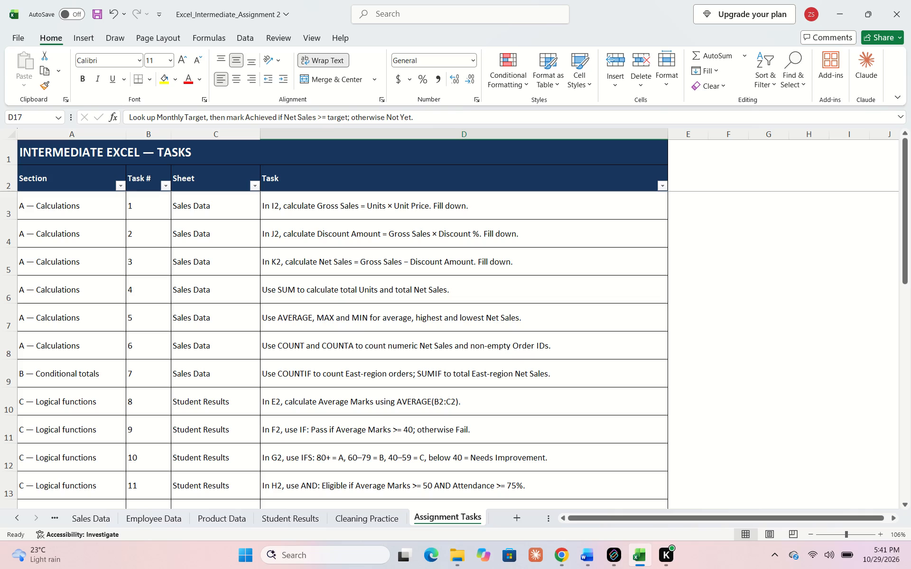
Examine the Assignment Tasks list through to its last task for the remaining lookup, formatting and summary requirements.
scroll(391, 345, "down", 2)
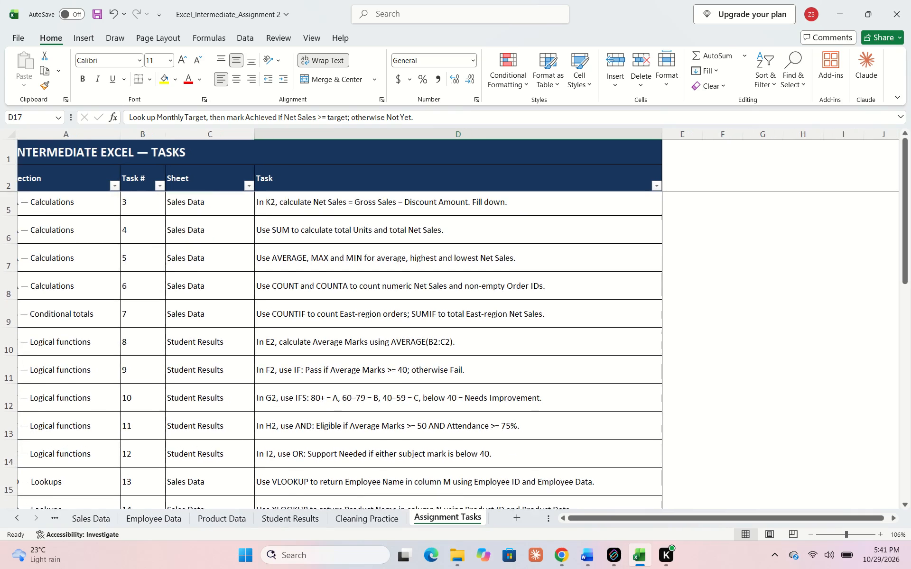
scroll(391, 345, "down", 4)
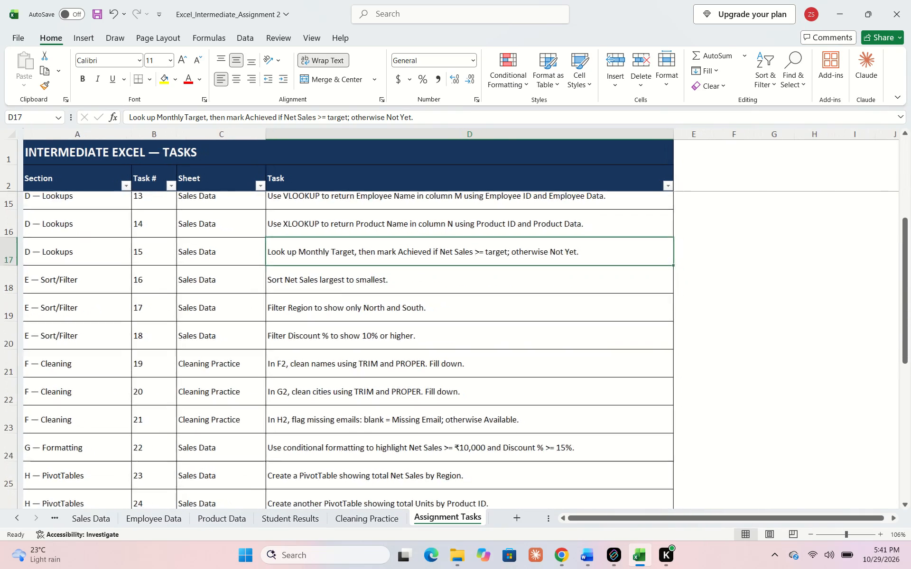
scroll(391, 345, "down", 3)
scroll(391, 345, "up", 1)
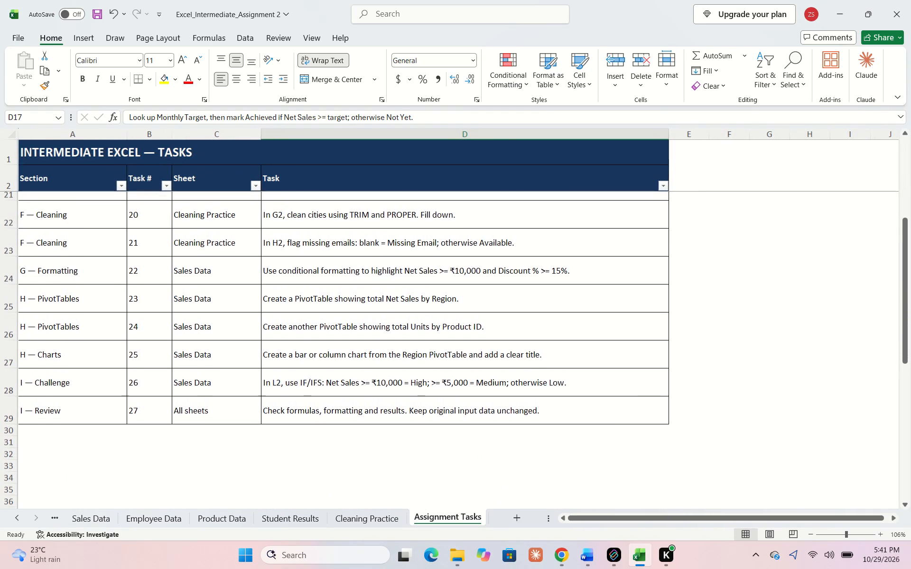
scroll(391, 345, "up", 1)
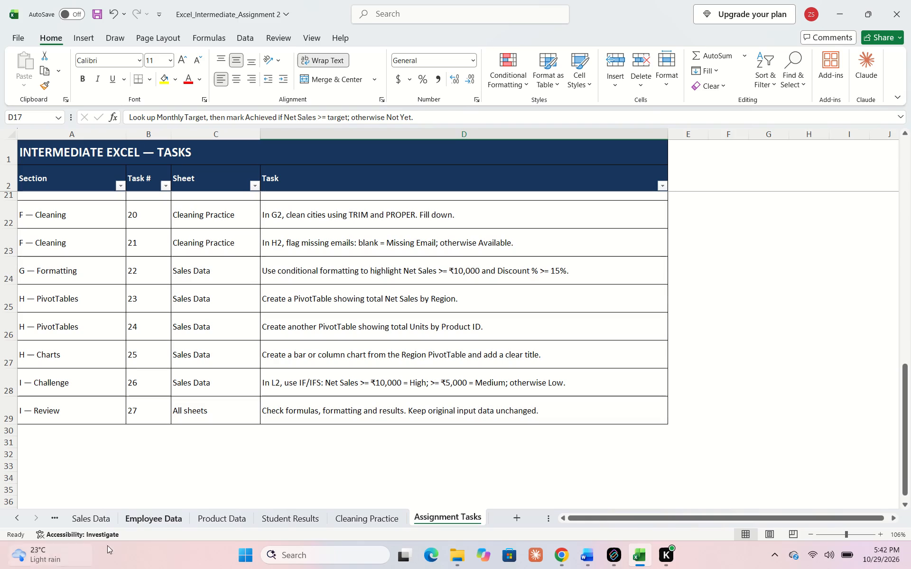
Start an IFS formula in the first Sales Band cell that returns "High" when that row's Net Sales is >= 10000.
left_click(108, 518)
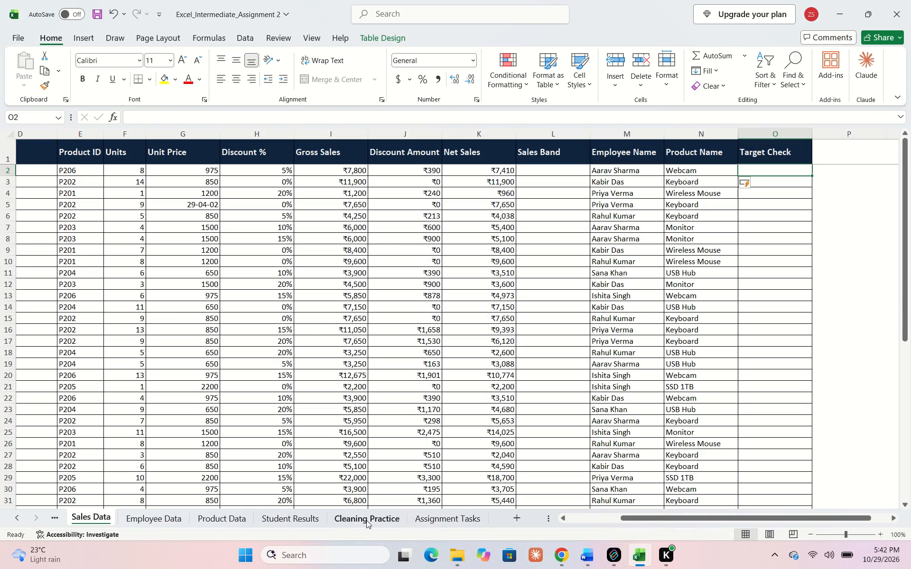
left_click(445, 524)
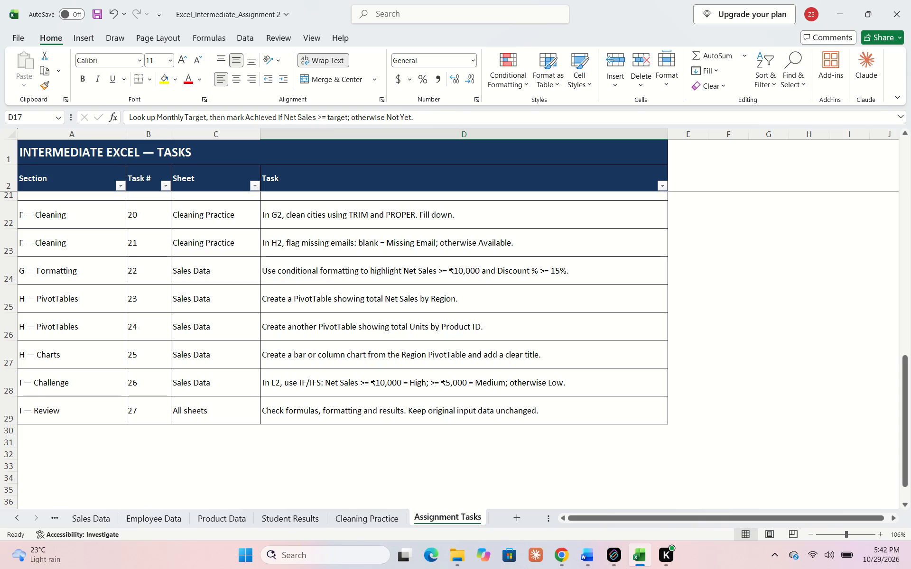
left_click(102, 519)
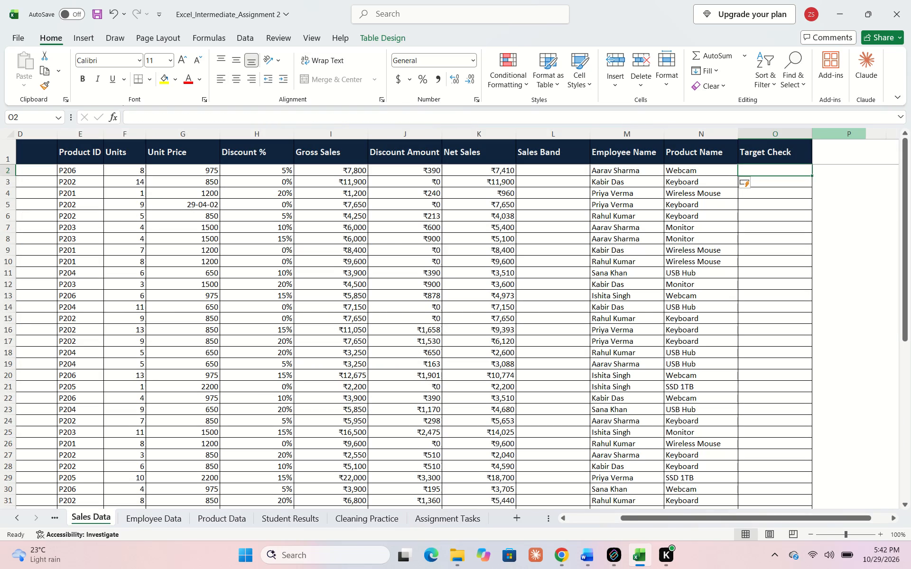
left_click(586, 168)
key("equal")
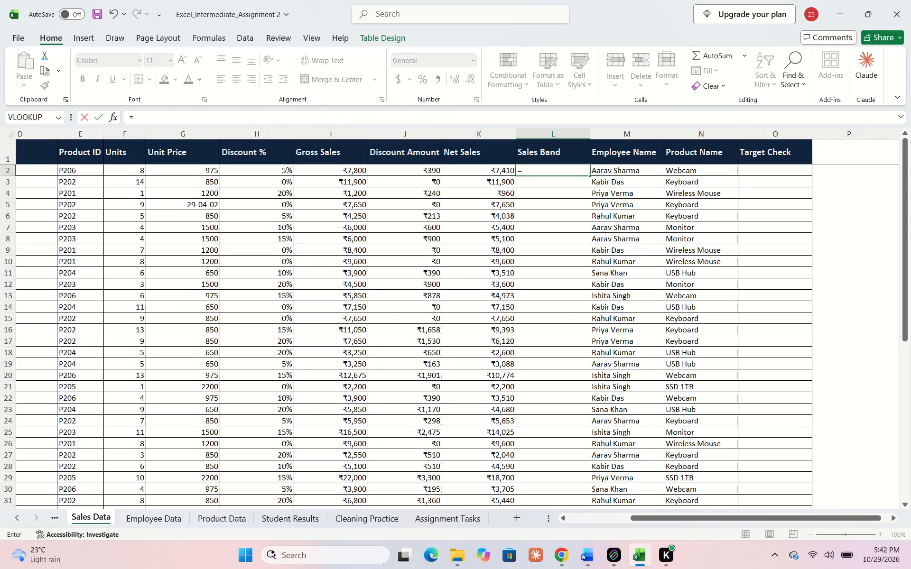
type("ifs")
key("shift+parenleft")
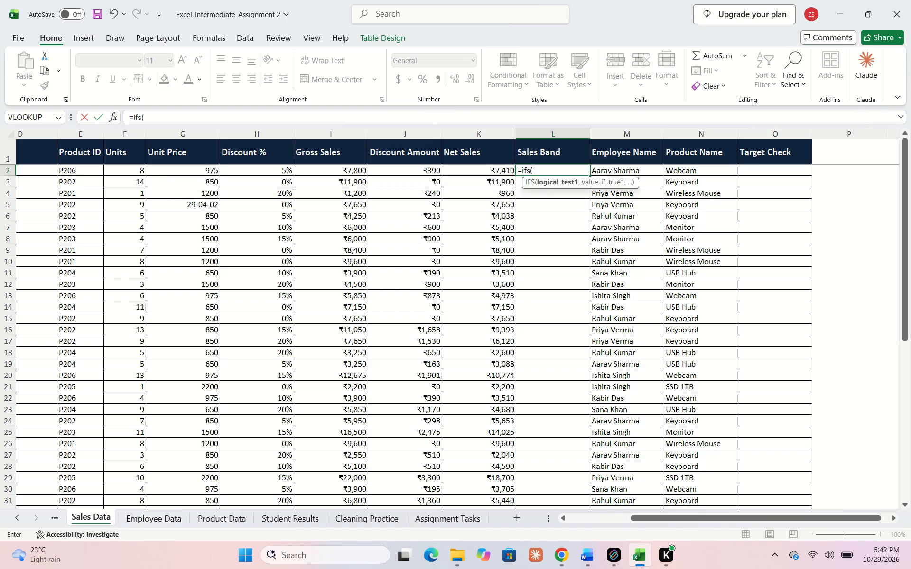
left_click(485, 171)
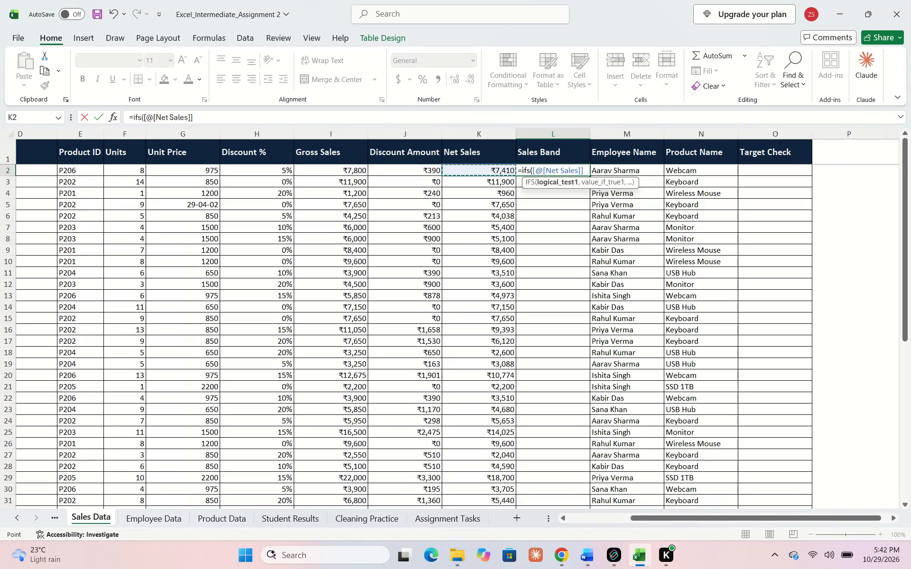
key("period")
type("=100")
type("00")
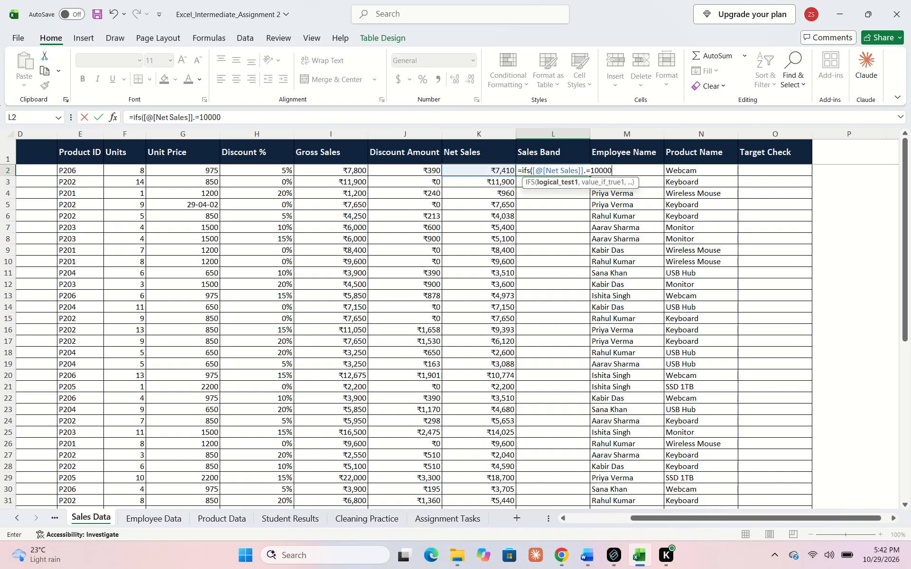
key("Left")
key("Left")
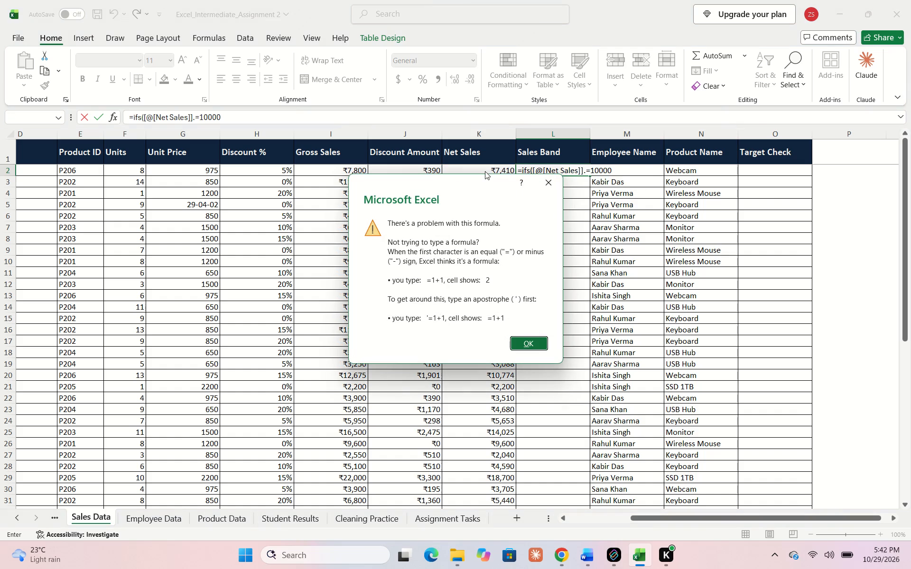
left_click(535, 337)
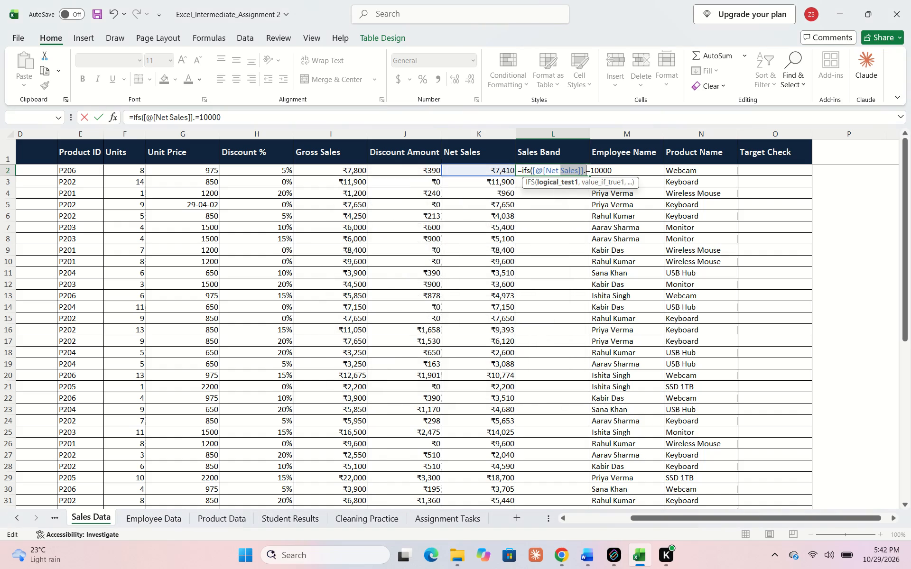
left_click(585, 171)
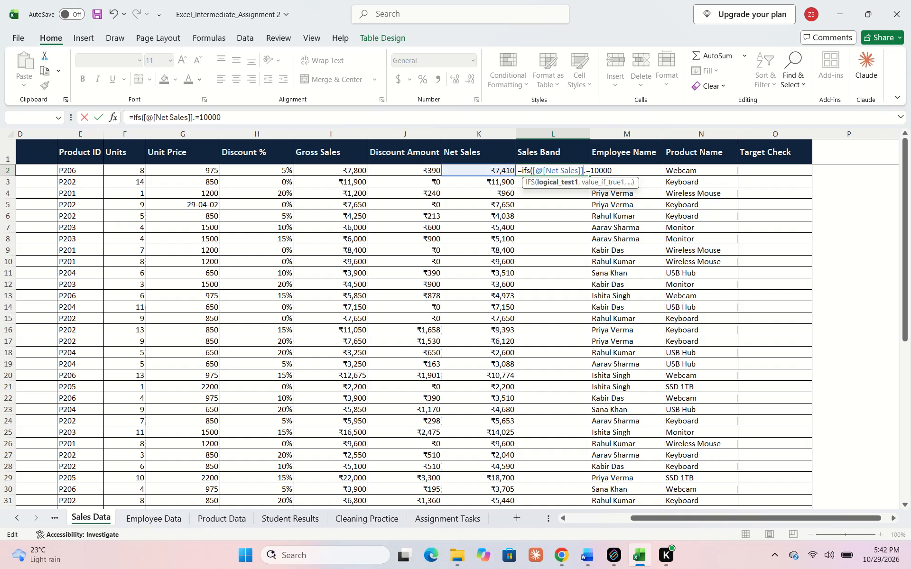
left_click(585, 172)
key("BackSpace")
key("shift+greater")
left_click(617, 172)
key("comma")
key("shift+quotedbl")
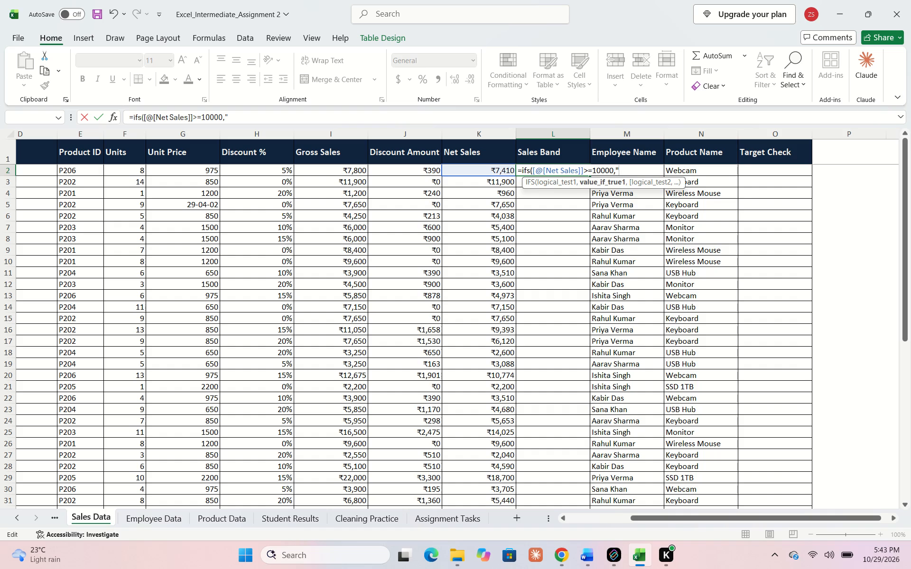
type("High")
key("shift+colon")
key("BackSpace")
key("shift+quotedbl")
key("comma")
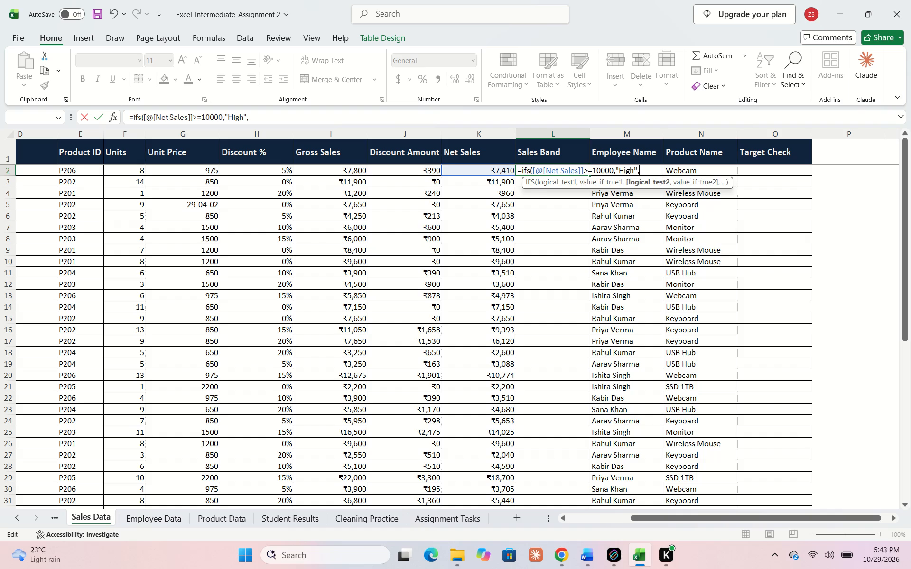
Add a second condition to the Sales Band formula returning "Medium" when Net Sales is >= 5000.
left_click(502, 170)
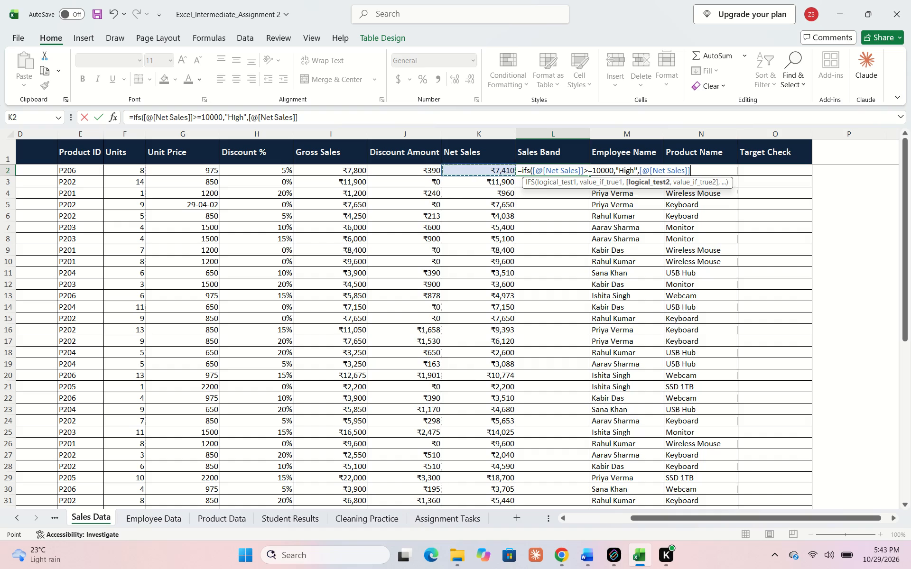
type(">=")
type("5000")
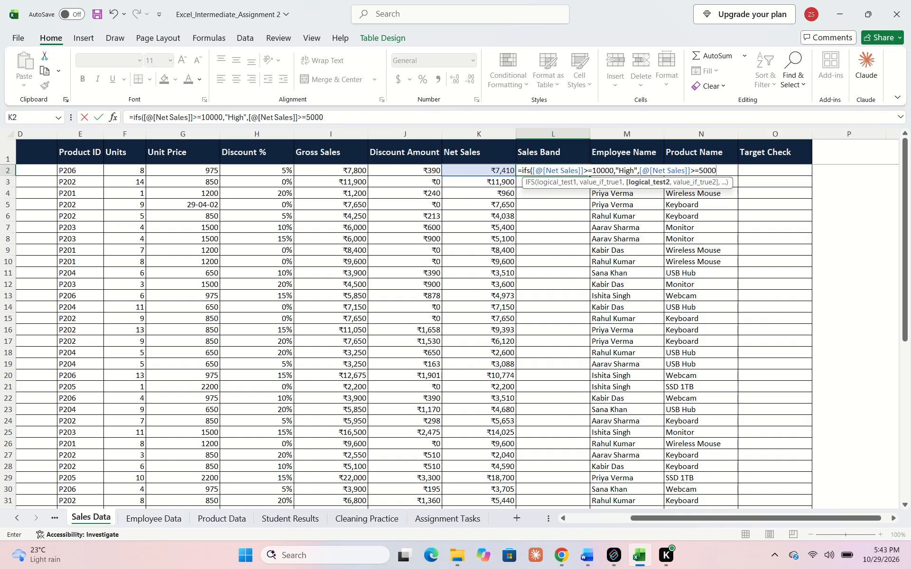
key("comma")
type("\"Medium")
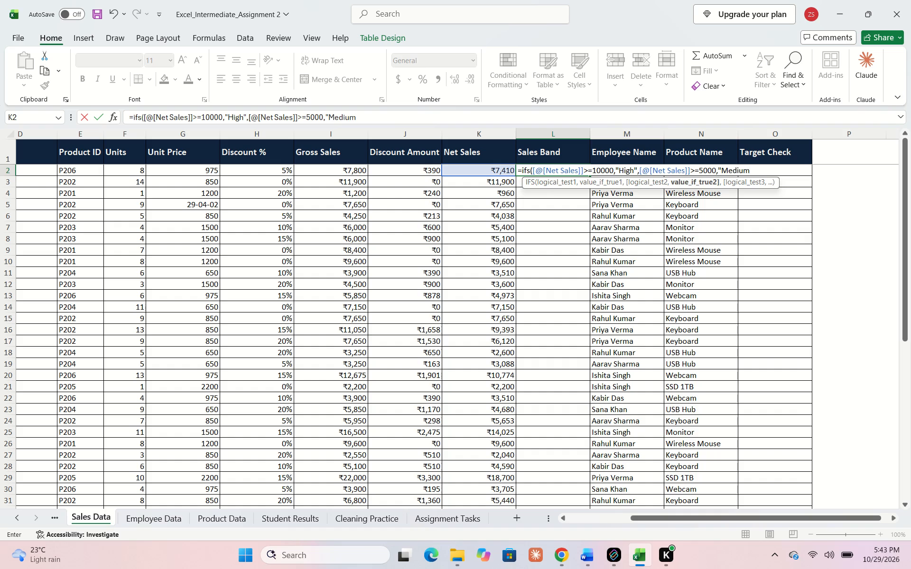
key("shift+quotedbl")
key("comma")
Complete the Sales Band formula with a TRUE fallback returning "Low" and fill the column with it.
type("True")
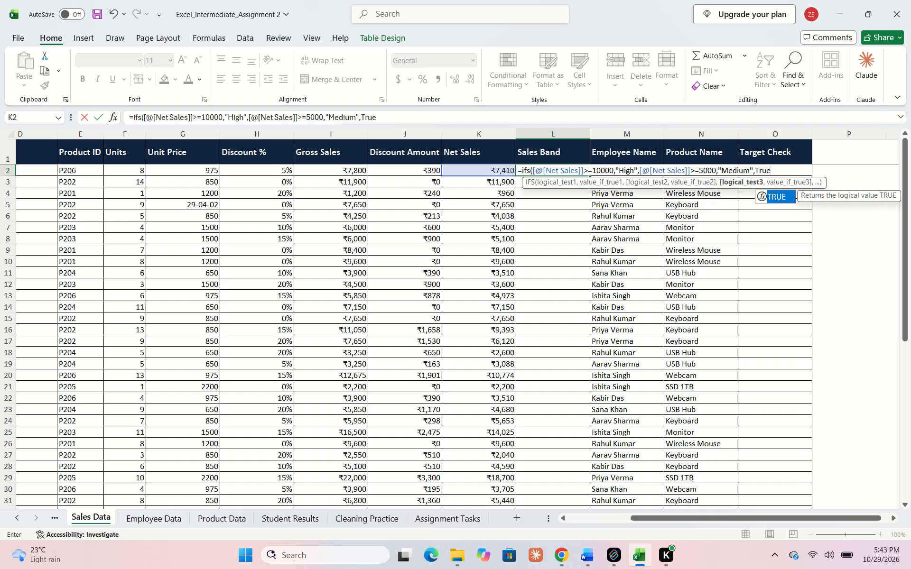
key("comma")
key("shift+quotedbl")
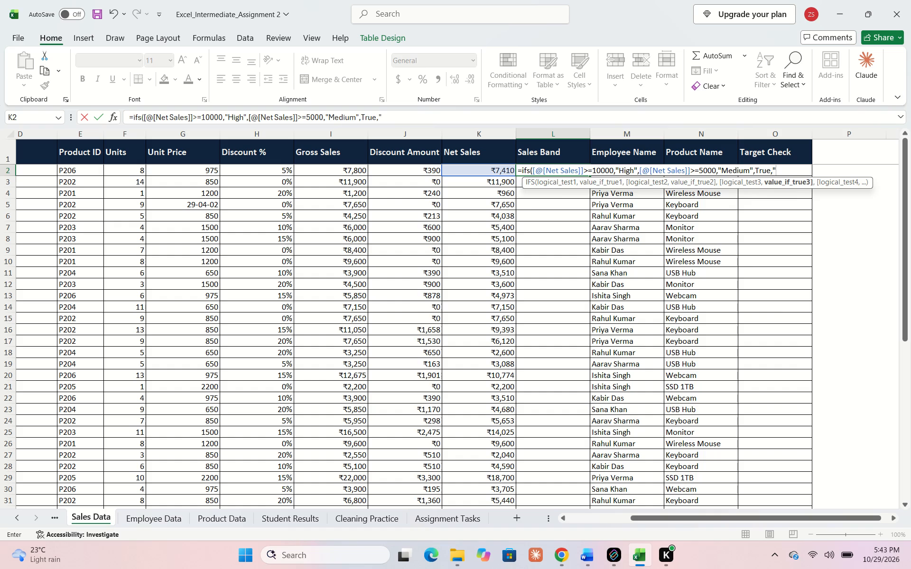
type("LOw")
key("BackSpace")
key("BackSpace")
type("ow")
type("\")")
key("Return")
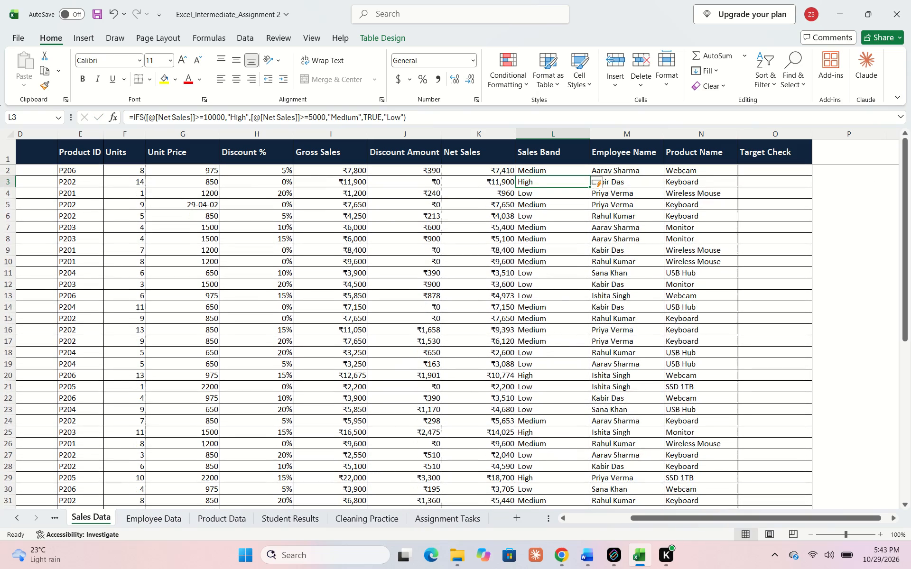
Review the Assignment Tasks list for the Target Check column's requirement, and consult the Employee Data sheet for the Monthly Target column.
left_click(786, 169)
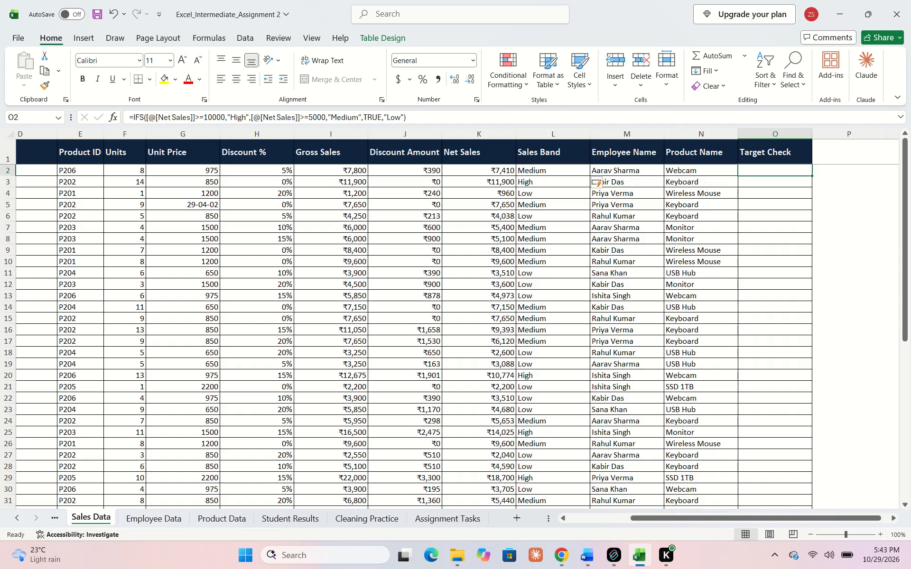
left_click(434, 520)
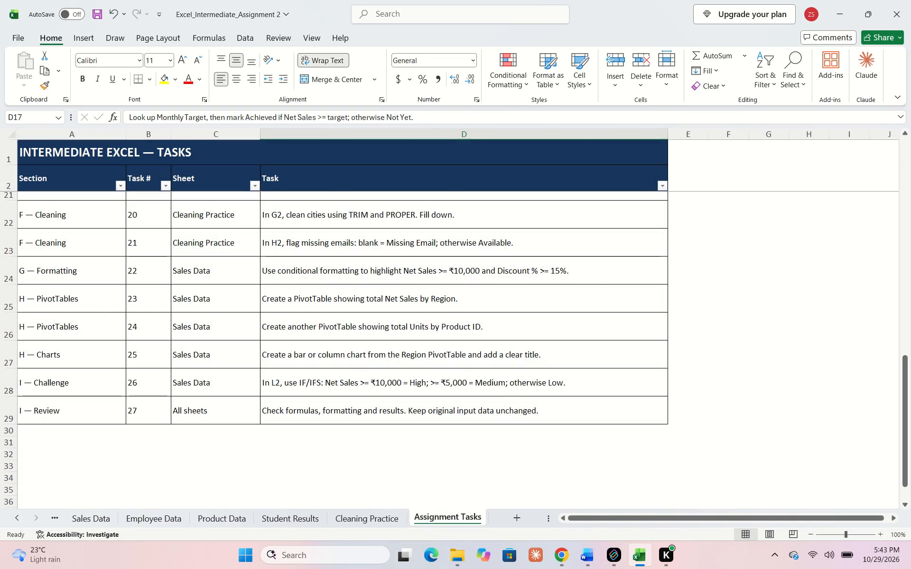
scroll(353, 345, "up", 7)
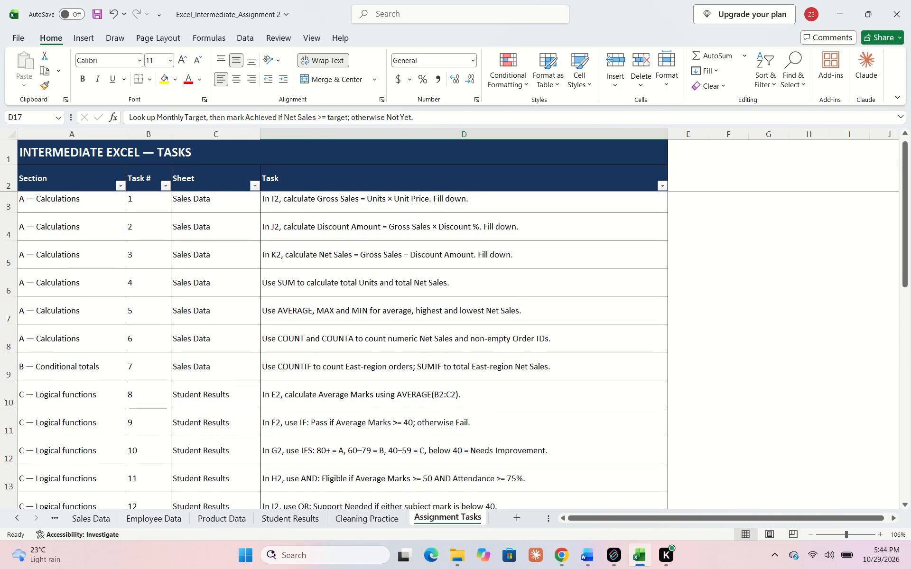
scroll(316, 379, "down", 3)
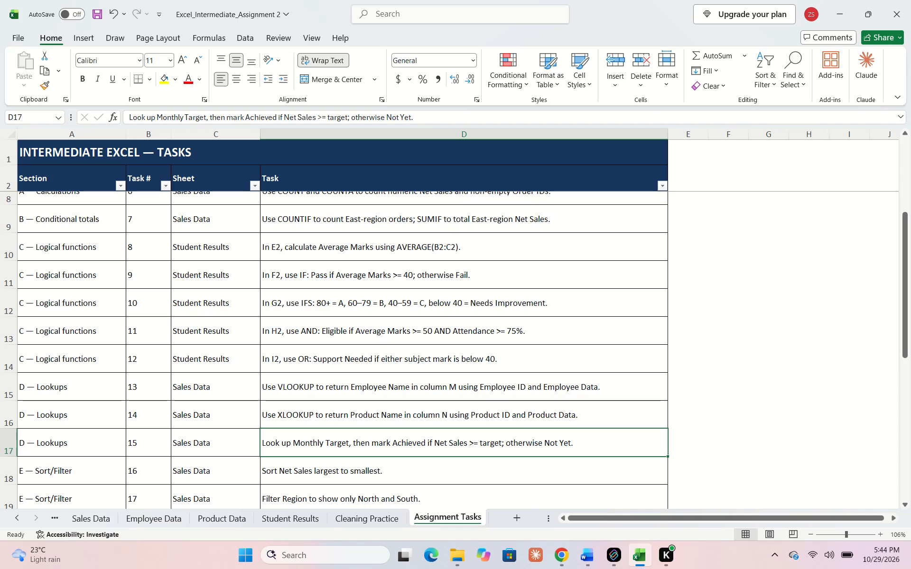
scroll(328, 338, "down", 1)
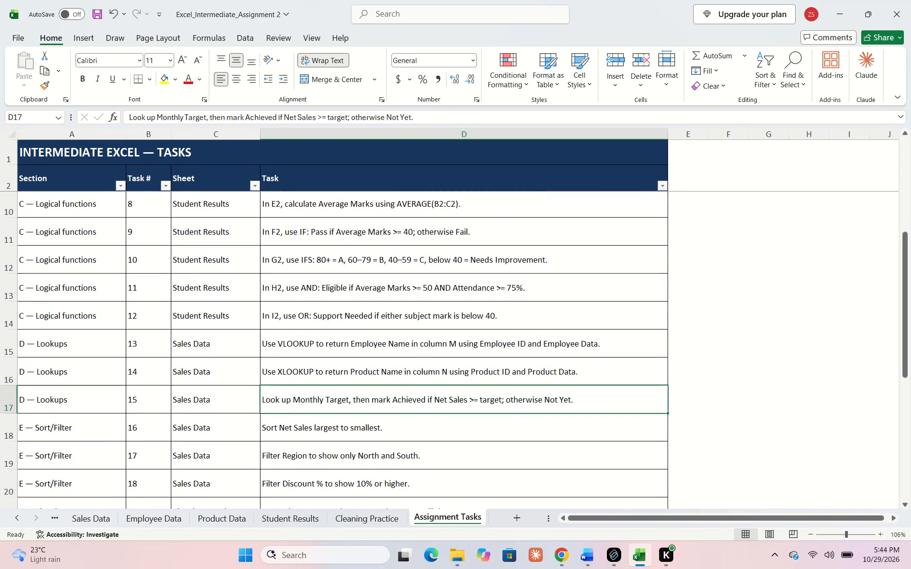
scroll(328, 338, "down", 1)
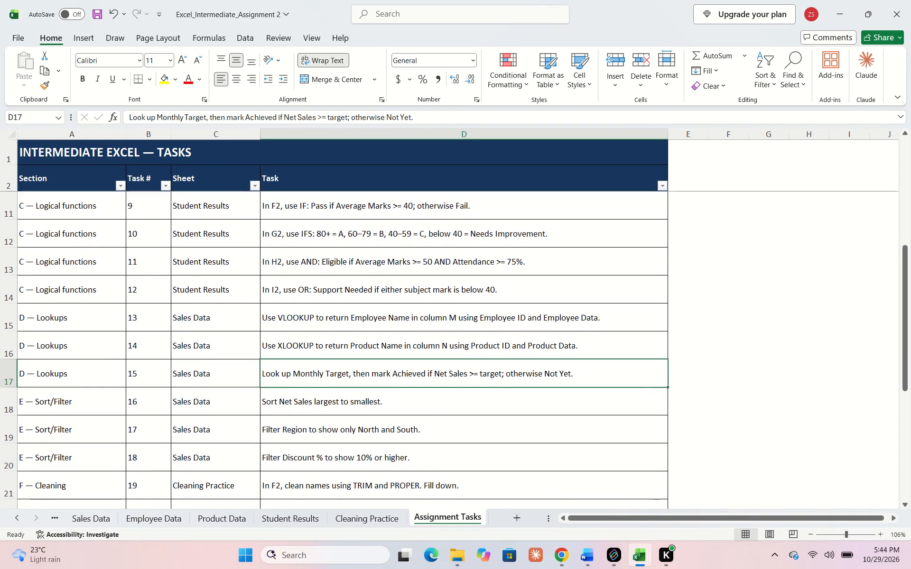
scroll(328, 338, "down", 2)
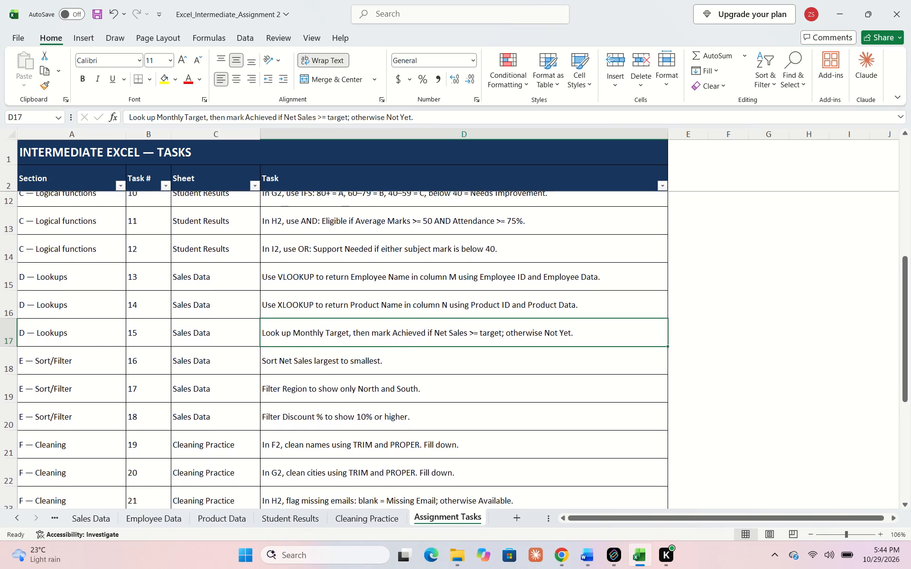
scroll(328, 338, "down", 3)
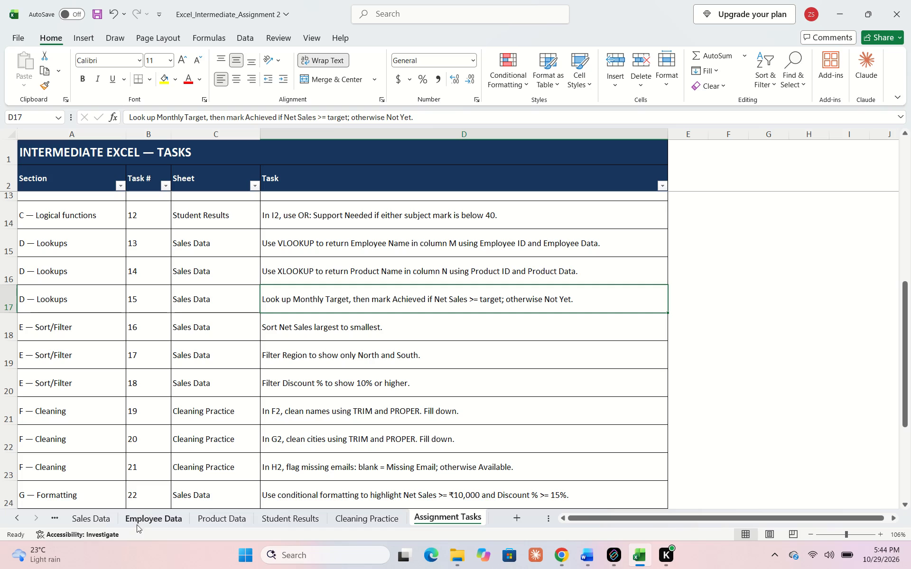
left_click(163, 521)
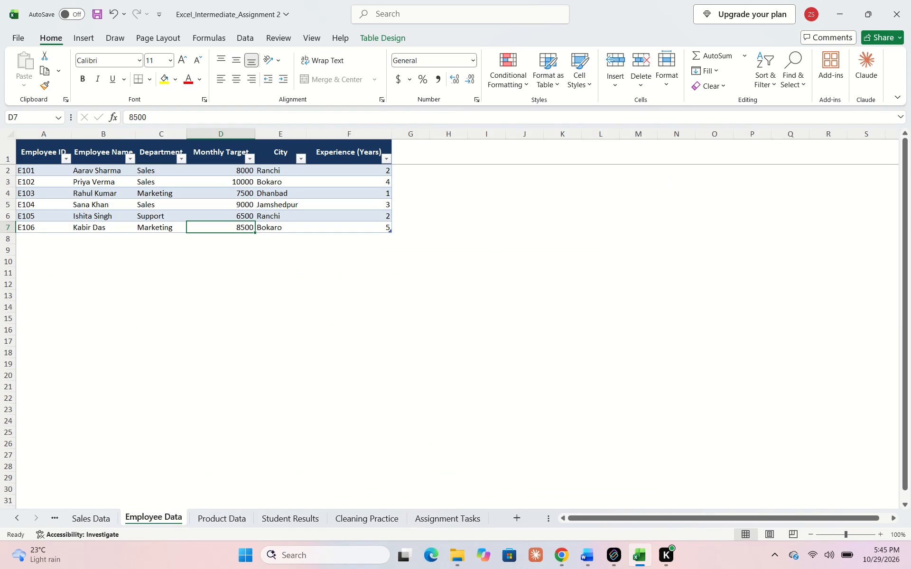
Insert a new column before Target Check on the Sales Data sheet and head it "Monthly Target".
left_click(89, 523)
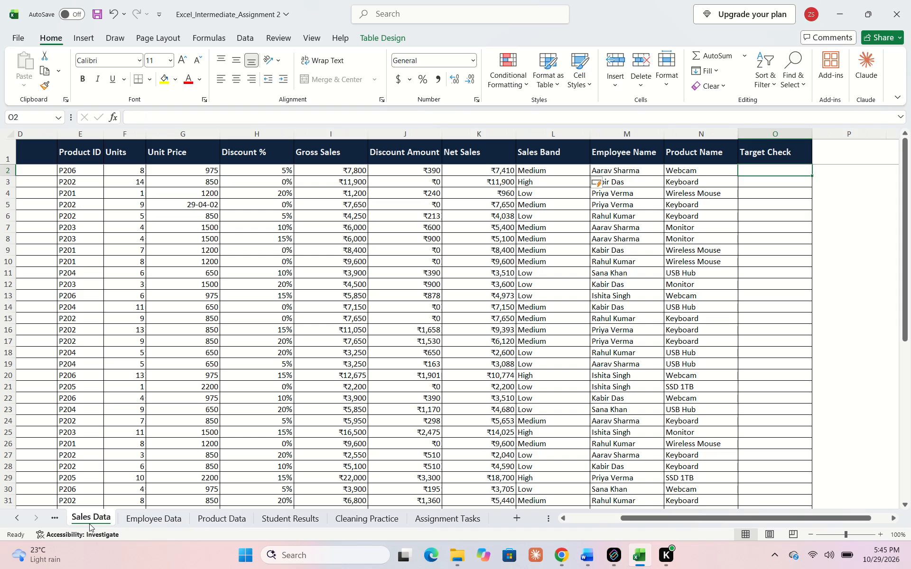
left_click(776, 135)
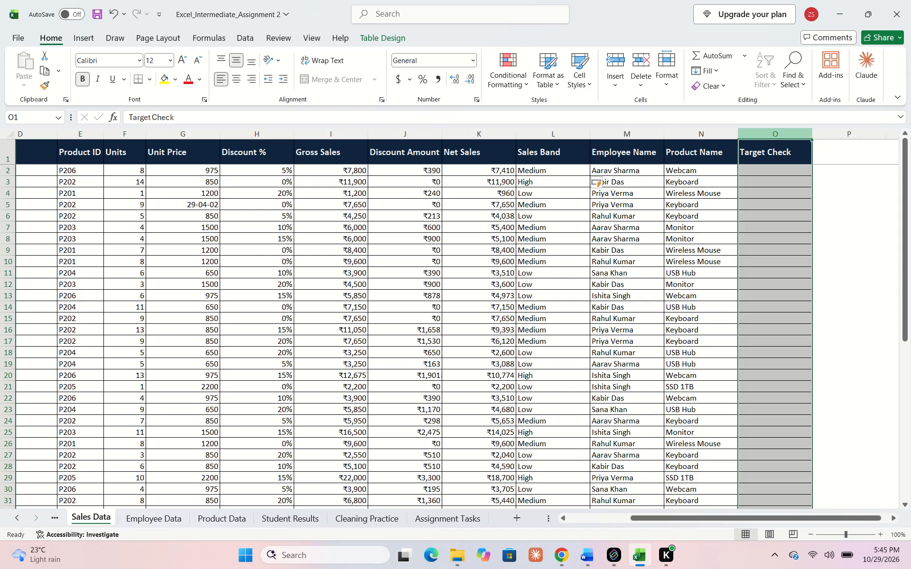
key("ctrl+plus")
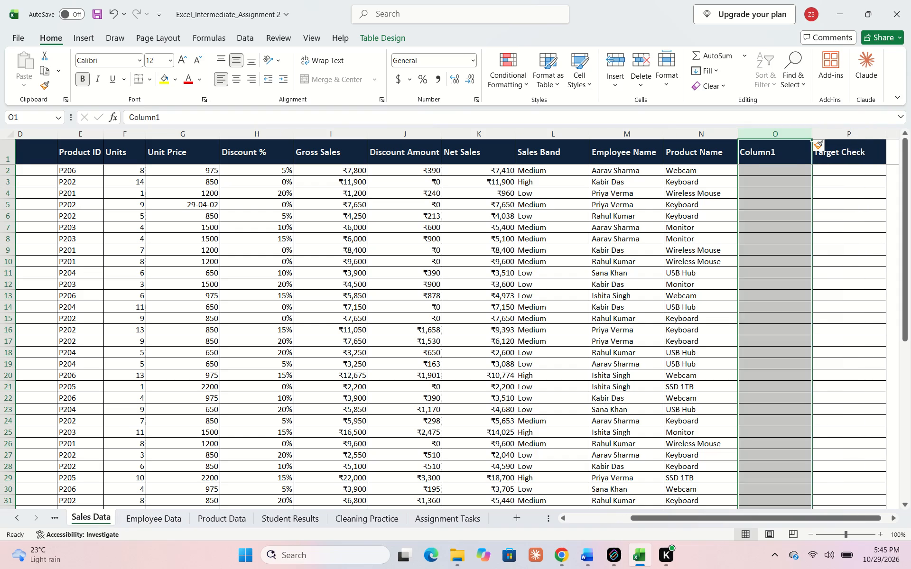
left_click(729, 152)
left_click_drag(731, 152, 752, 158)
key("ctrl+r")
left_click(758, 157)
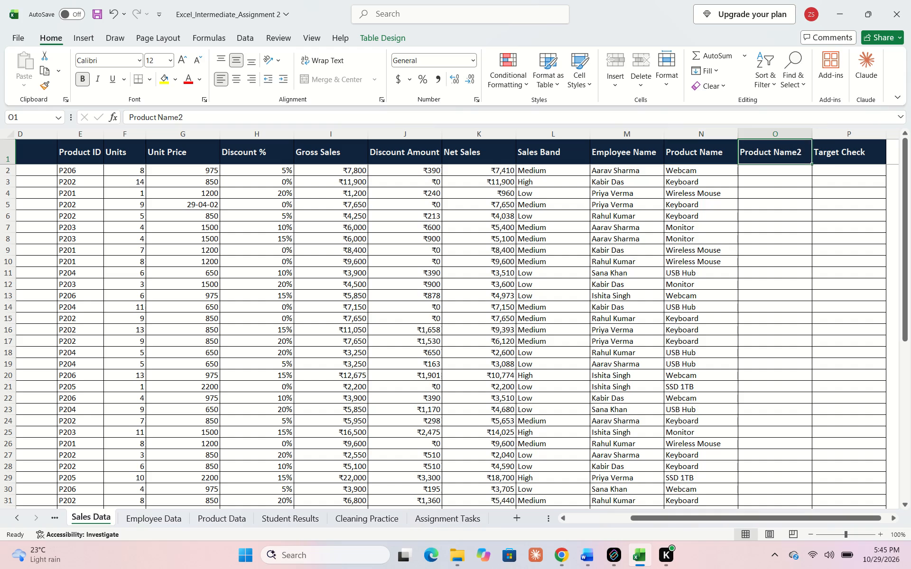
type("Mon")
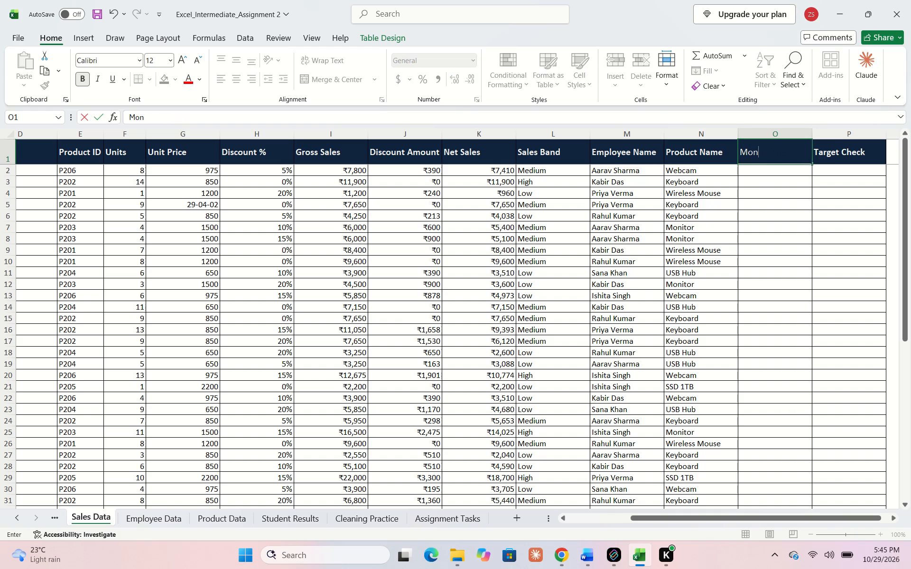
type("thly")
key("space")
type("Targe")
key("t")
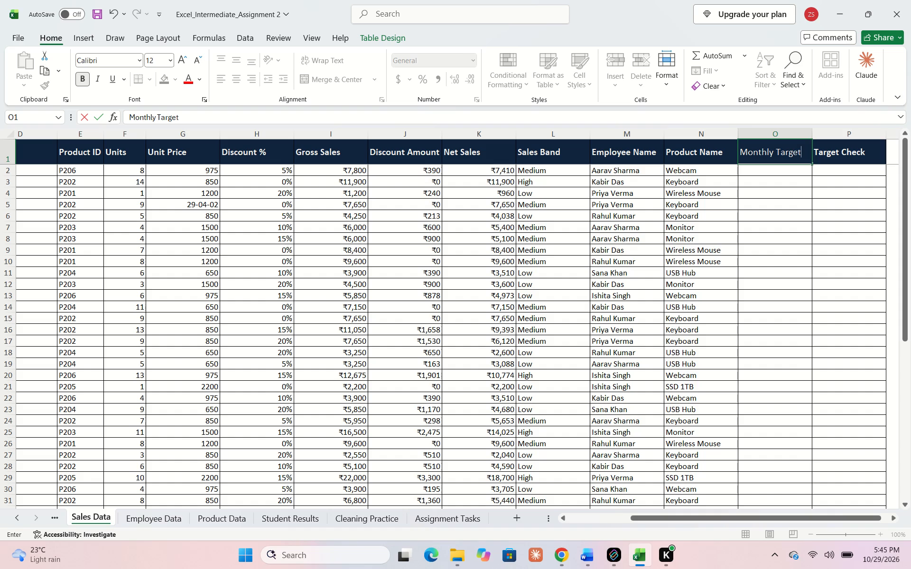
key("Return")
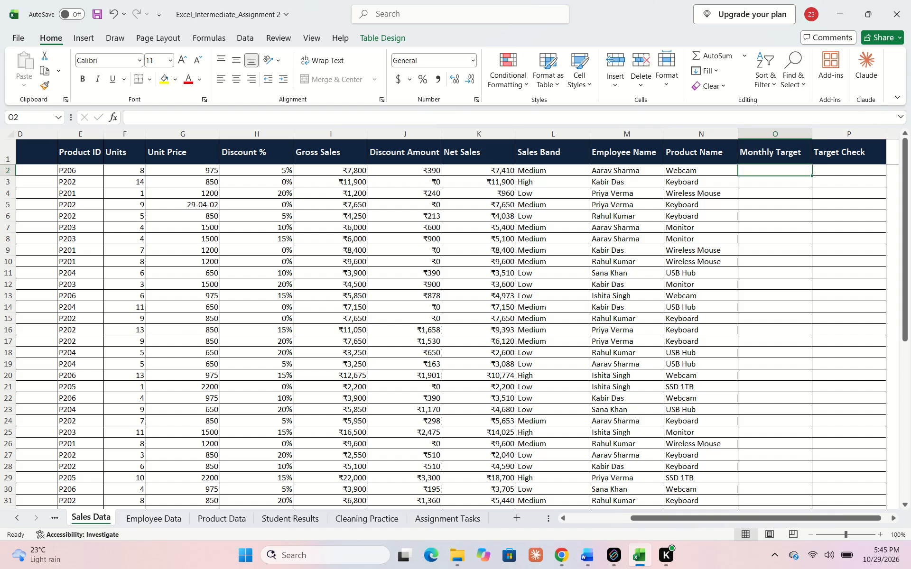
Enter a VLOOKUP in the first Monthly Target cell for the row's Employee ID, using Employee Data's Employee ID to Monthly Target columns, column 4, match 0.
type("=.vlookup")
key("shift+parenleft")
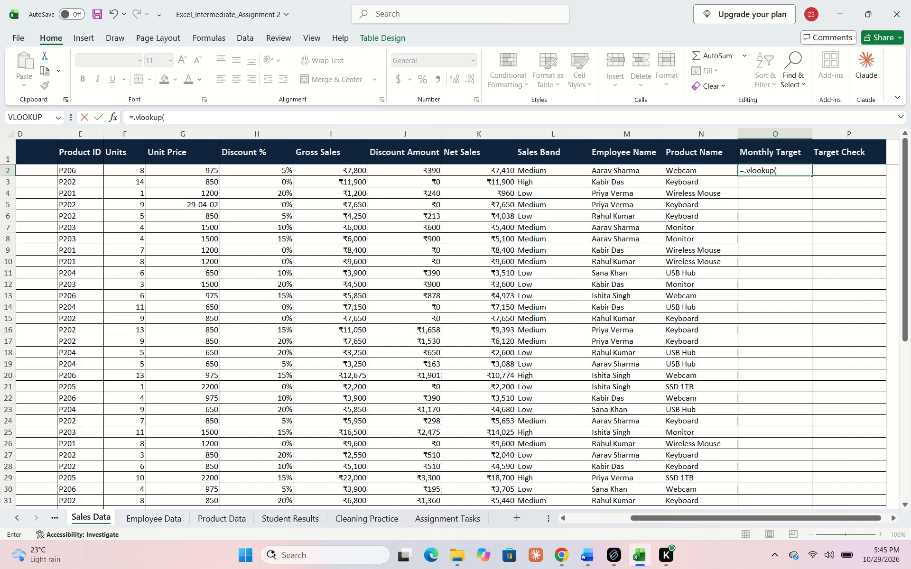
scroll(121, 174, "right", 2)
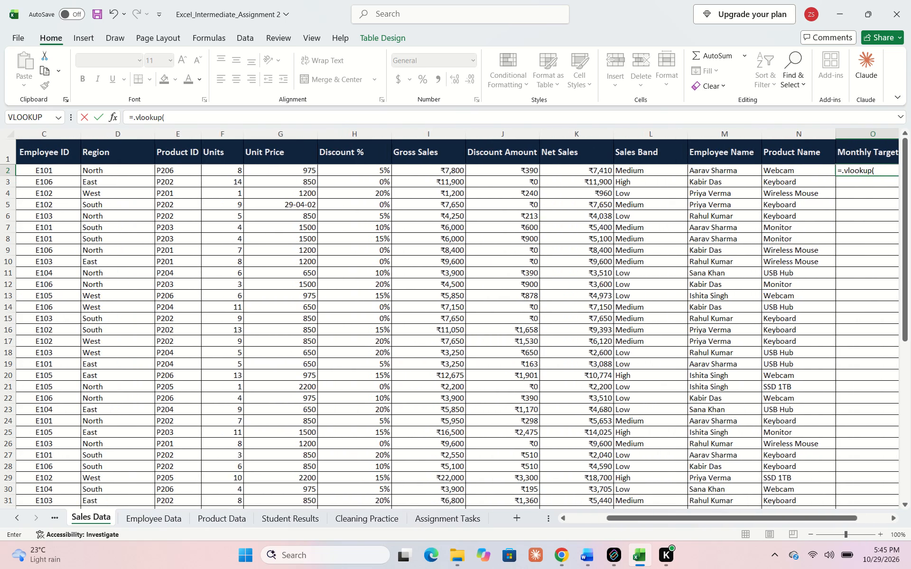
left_click(55, 170)
key("comma")
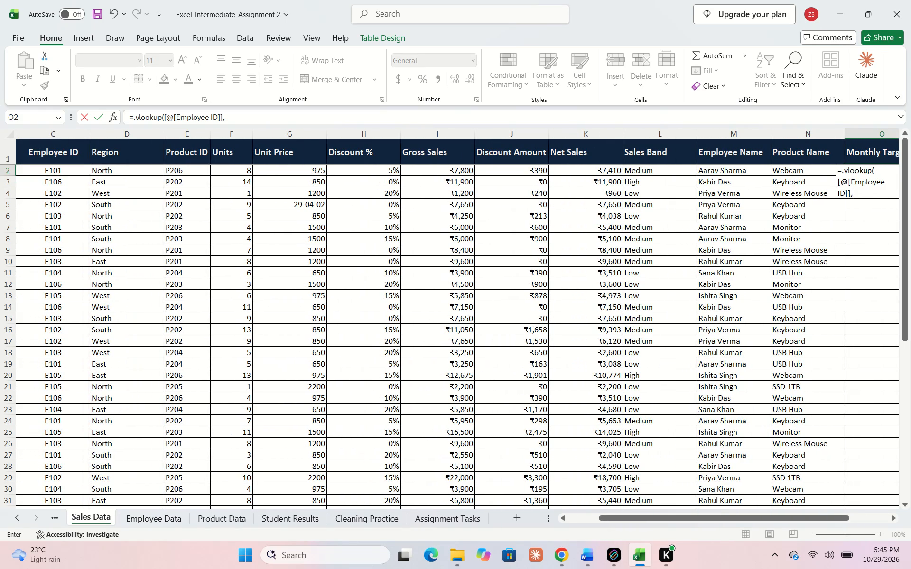
left_click(170, 516)
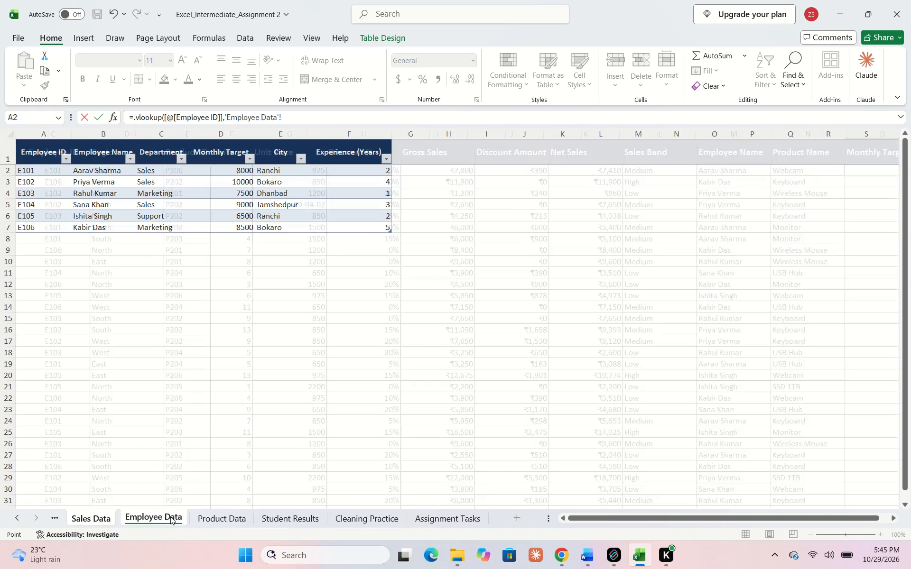
left_click_drag(45, 155, 128, 210)
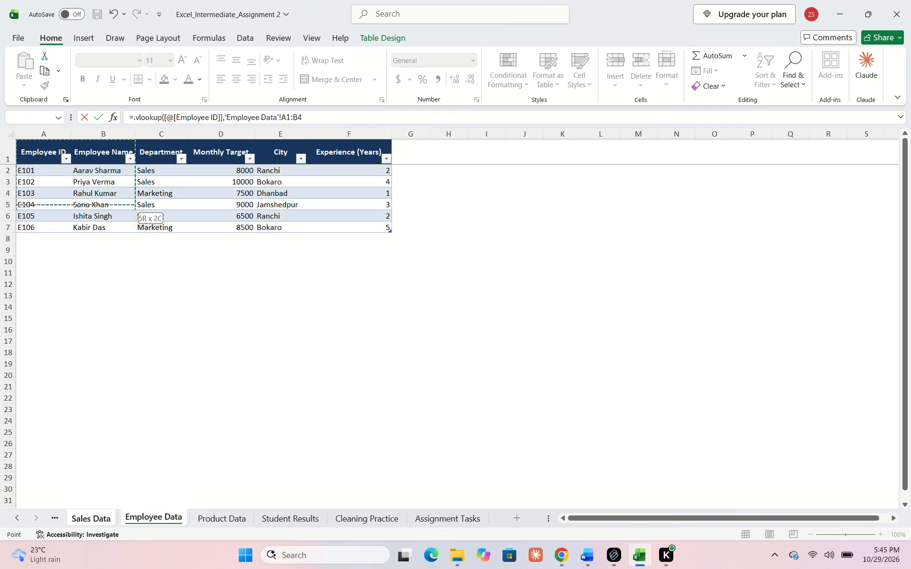
left_click_drag(128, 210, 209, 227)
type(",4")
type(",0")
key("shift+parenright")
key("Return")
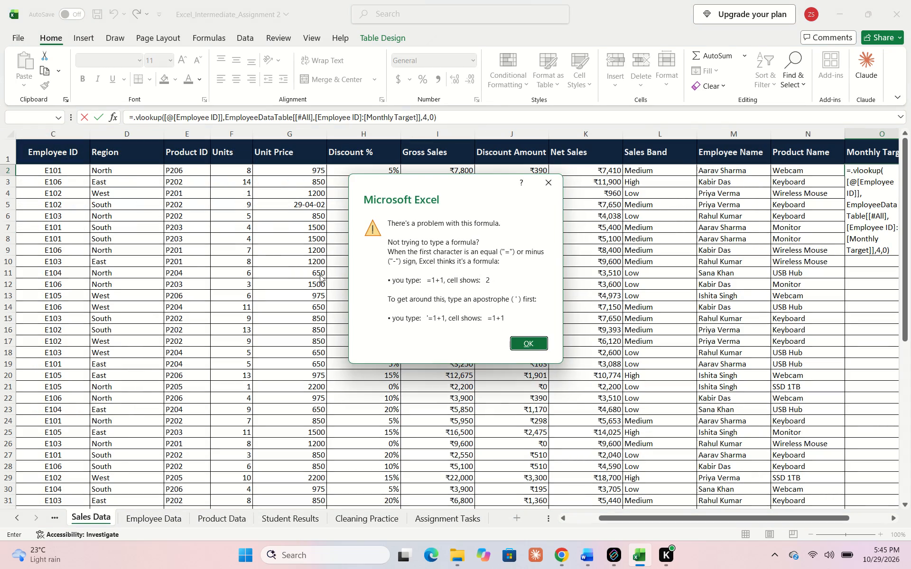
left_click(522, 341)
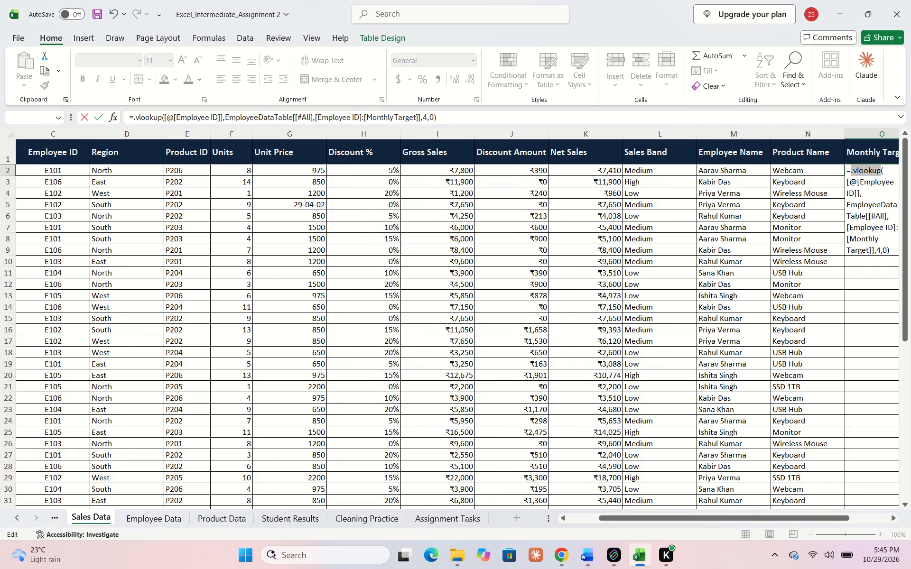
Remove the stray period before VLOOKUP in the Monthly Target formula and fill the column with the corrected formula.
scroll(522, 341, "left", 2)
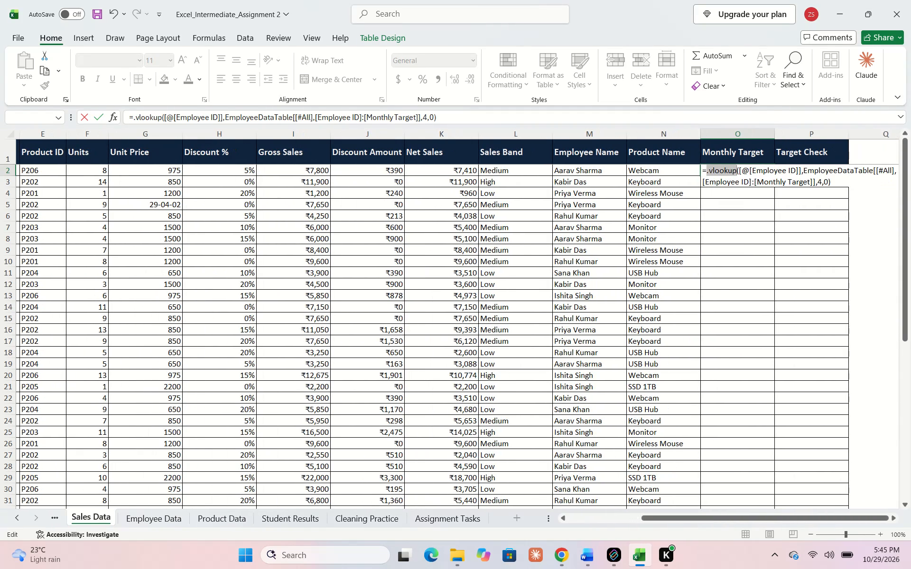
scroll(522, 341, "left", 2)
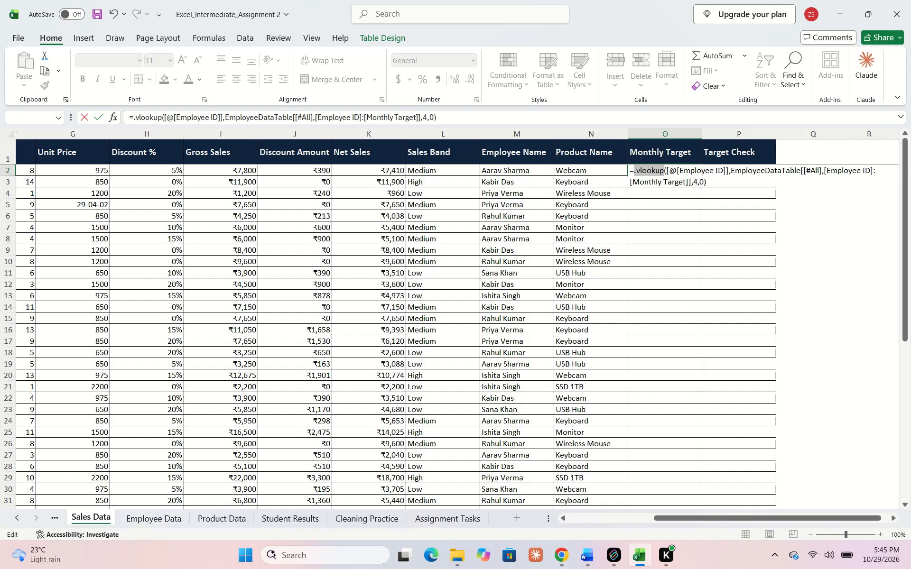
key("Return")
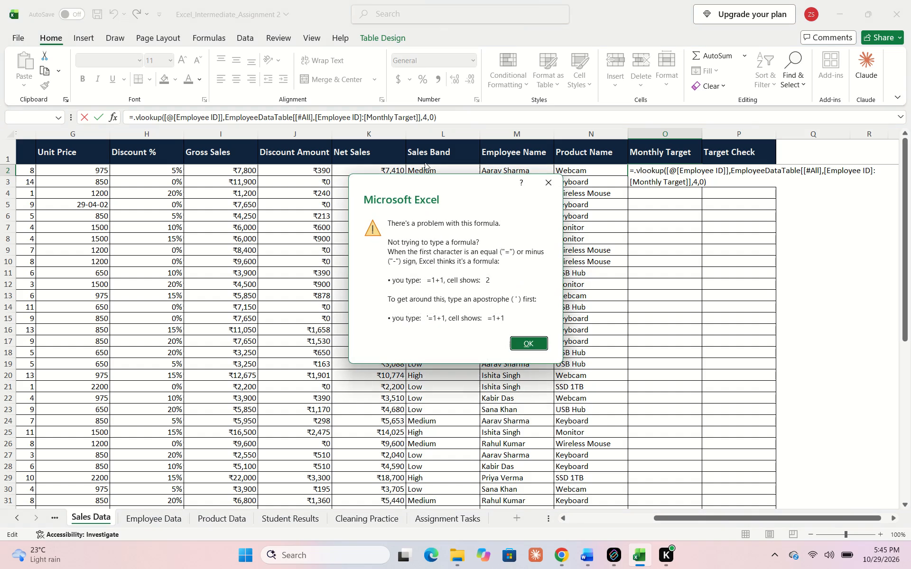
key("Return")
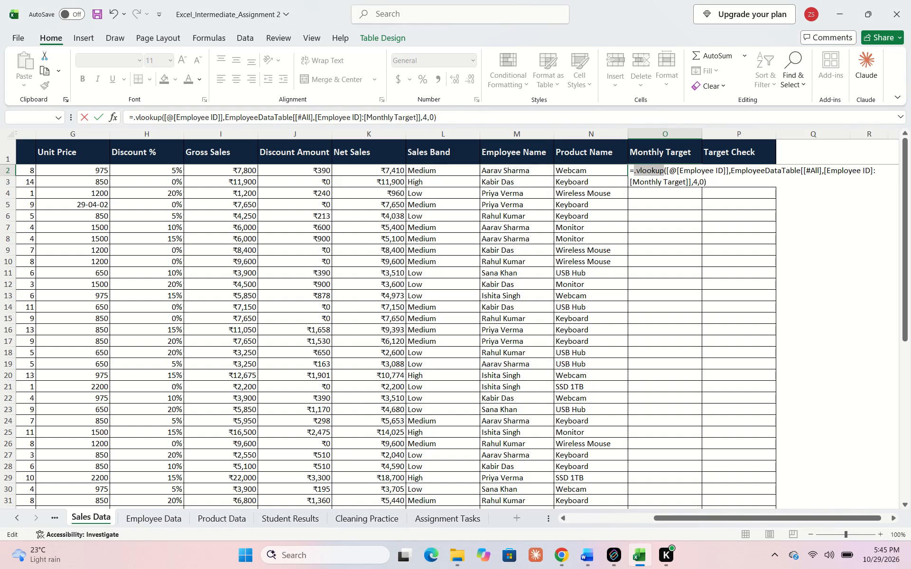
left_click_drag(716, 185, 588, 166)
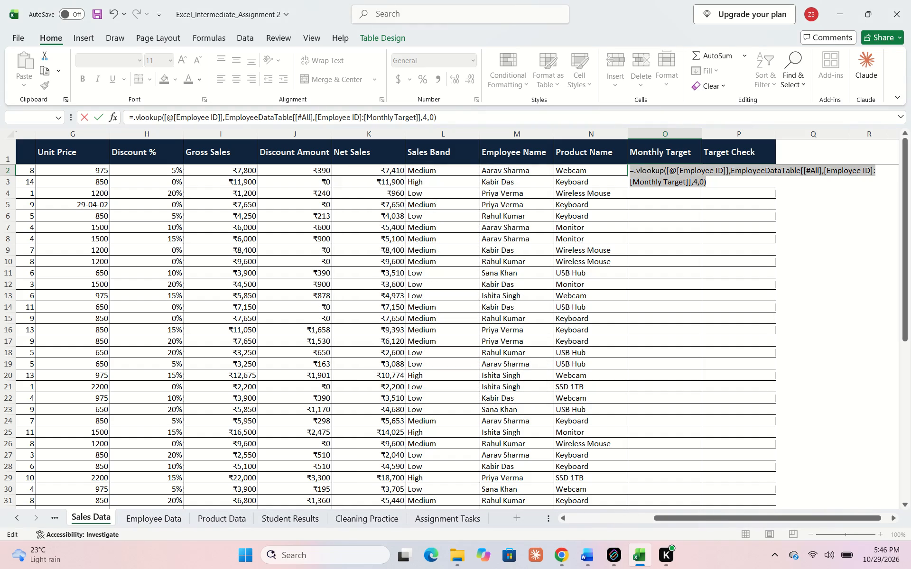
left_click(638, 172)
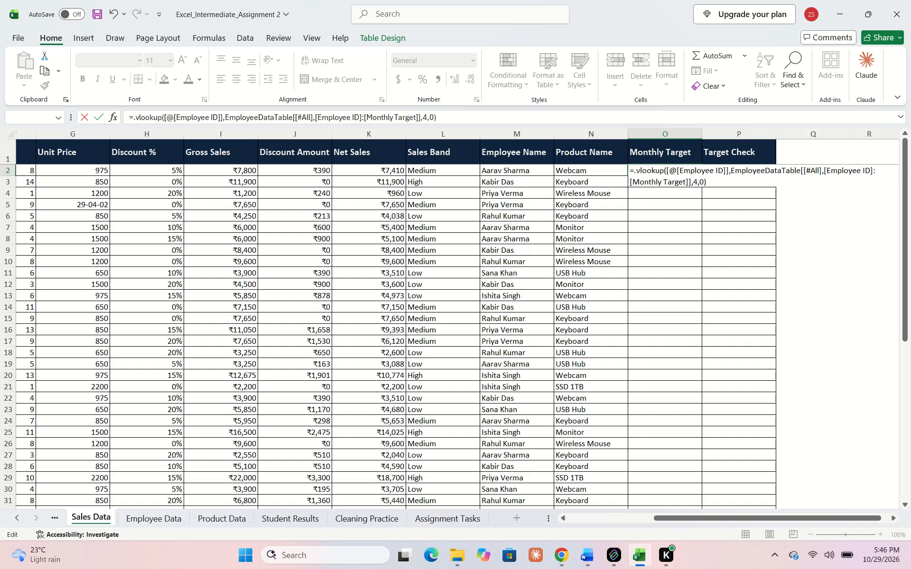
key("BackSpace")
key("Return")
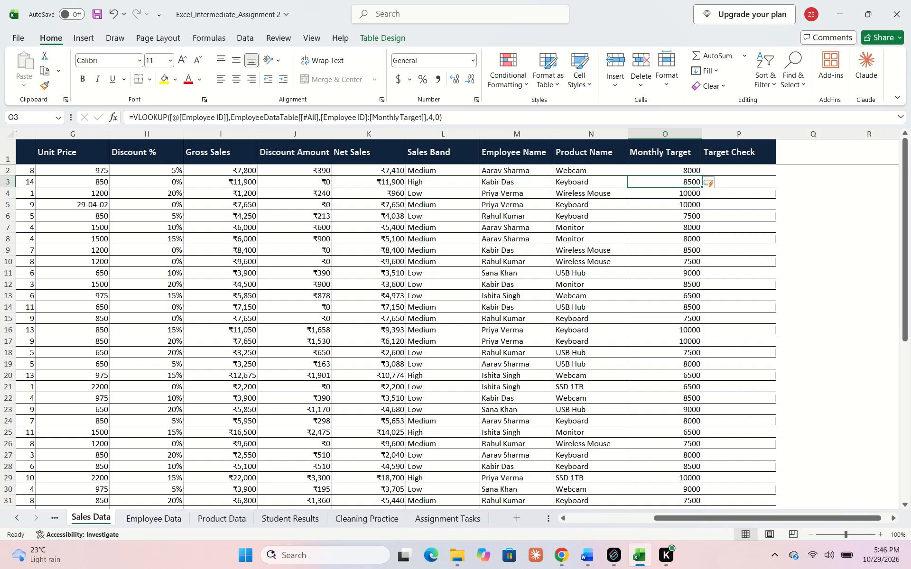
Start an IF formula in the first Target Check cell testing whether that row's Net Sales is >= its Monthly Target.
left_click(750, 167)
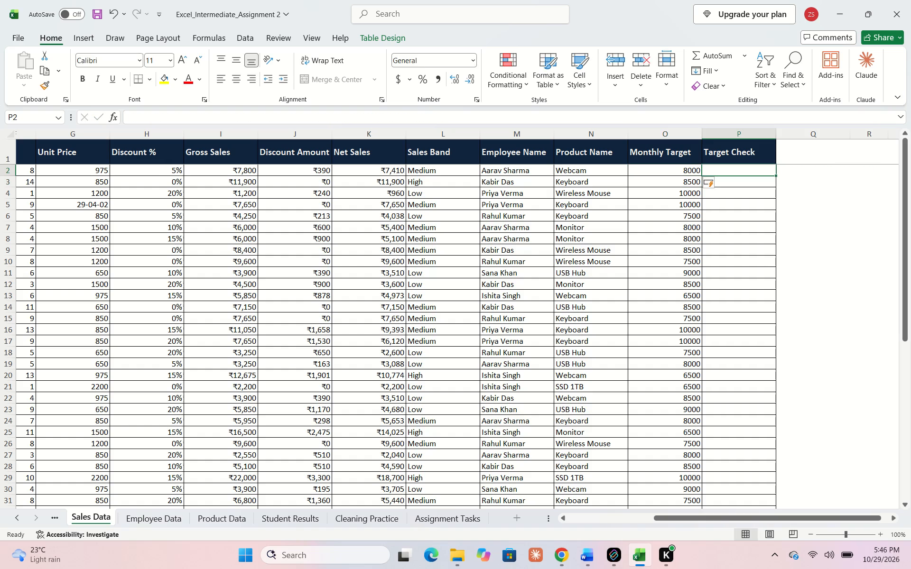
key("equal")
type("if")
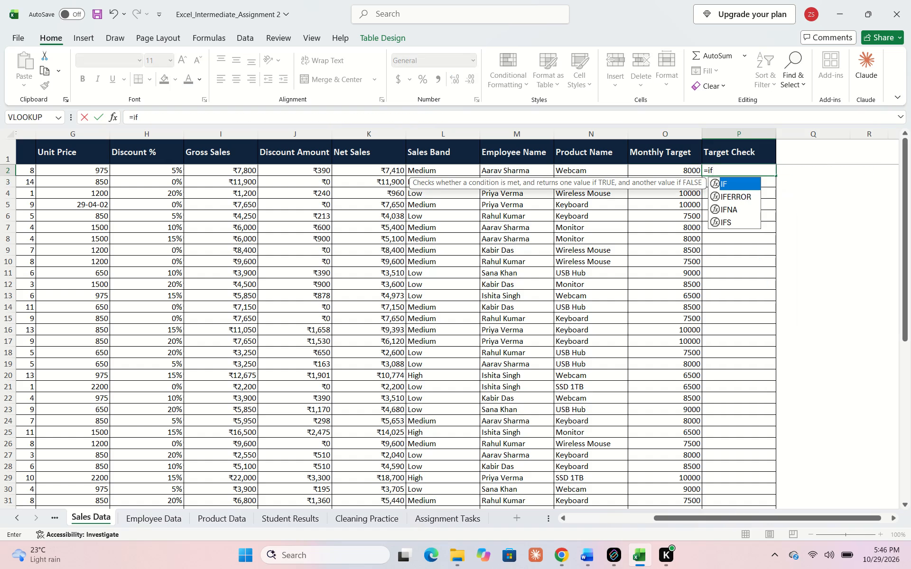
key("shift+parenleft")
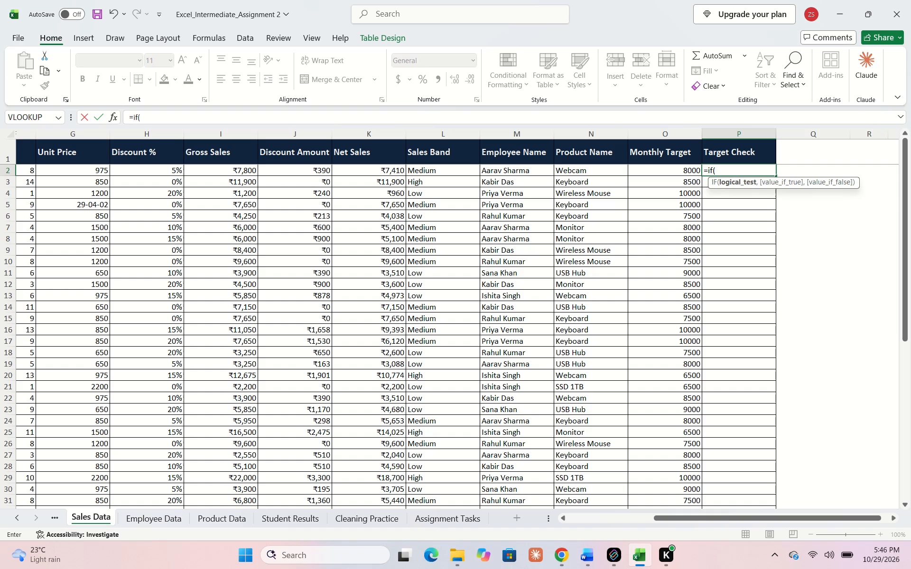
left_click(388, 170)
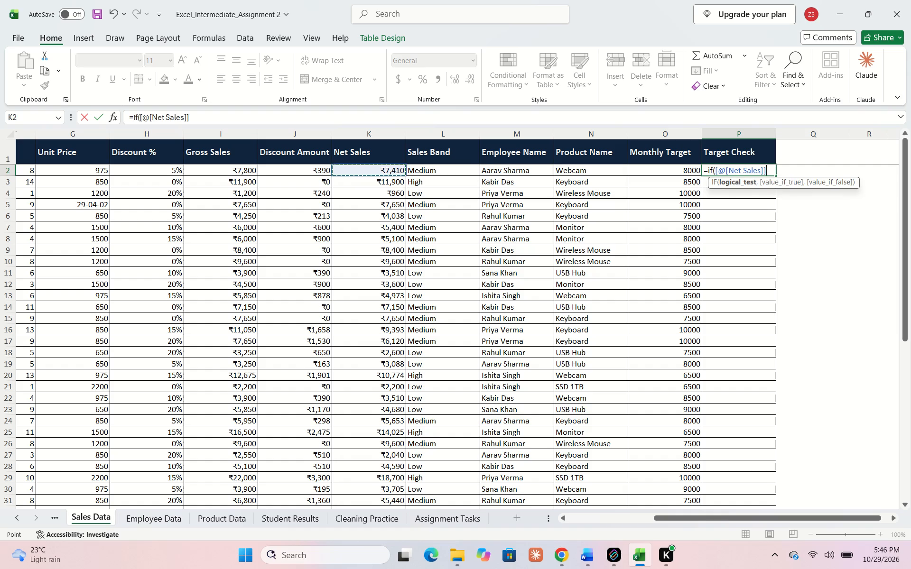
type(">=")
left_click(681, 168)
key("comma")
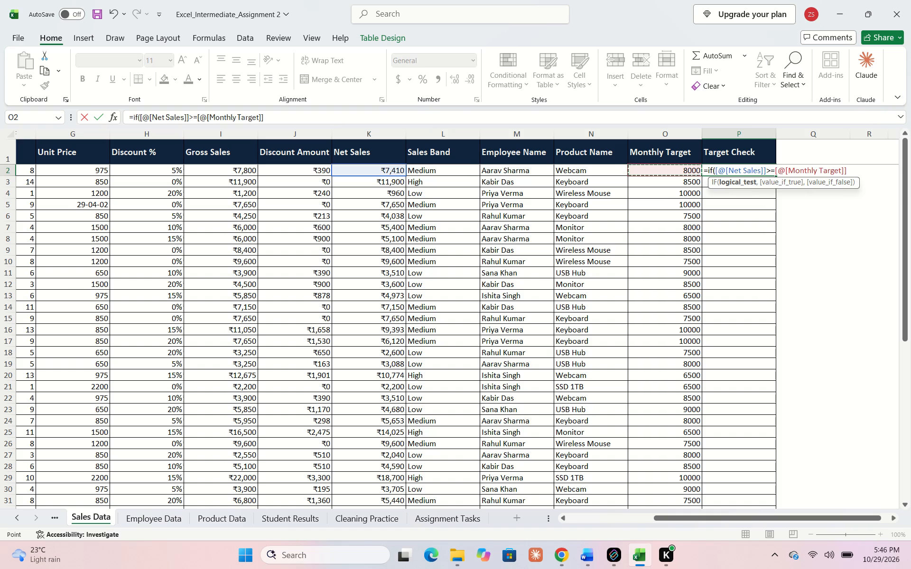
Set the Target Check formula's value-if-true to "Target Achive".
type("\"Targey")
key("BackSpace")
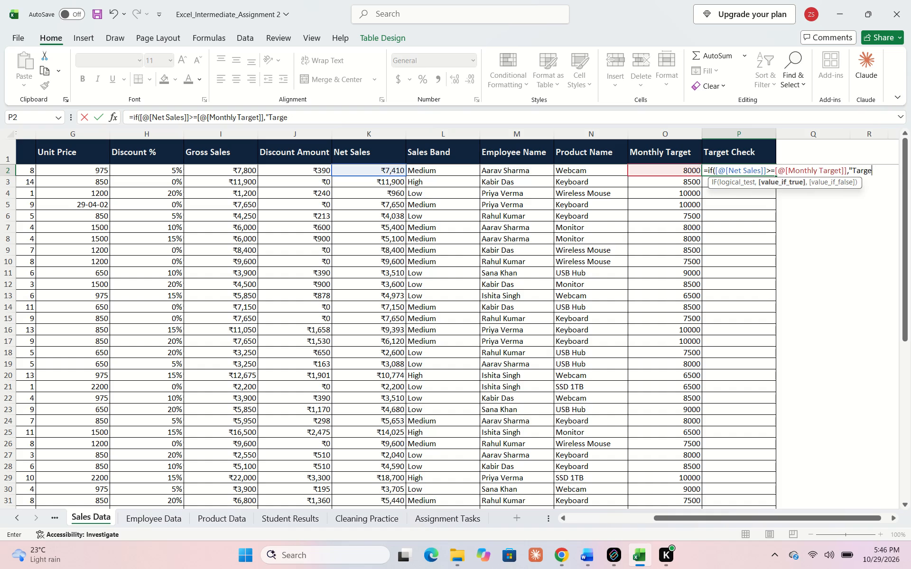
type("t A")
type("chive")
key("space")
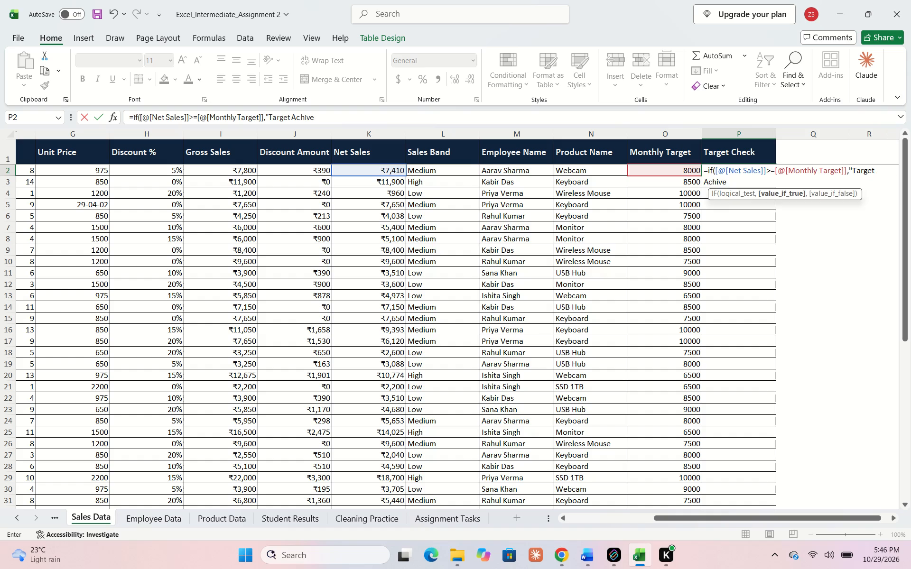
key("shift+quotedbl")
key("BackSpace")
key("BackSpace")
type("\",")
Complete the Target Check IF formula with "Target Not Achive" as its value-if-false and fill the column with it.
key("space")
type("Target")
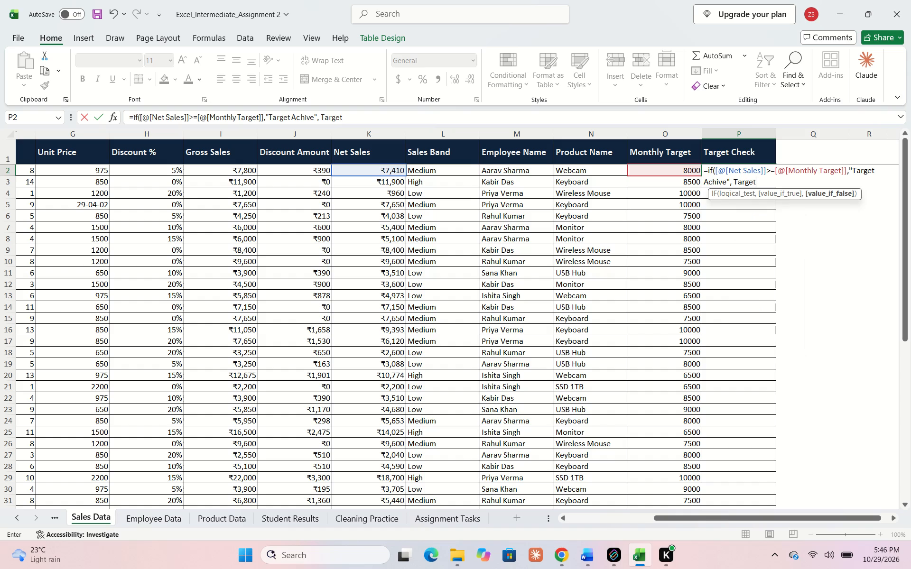
key("BackSpace")
key("BackSpace")
key("BackSpace")
key("BackSpace")
key("BackSpace")
key("BackSpace")
type("\"Tar")
type("get Nit")
key("space")
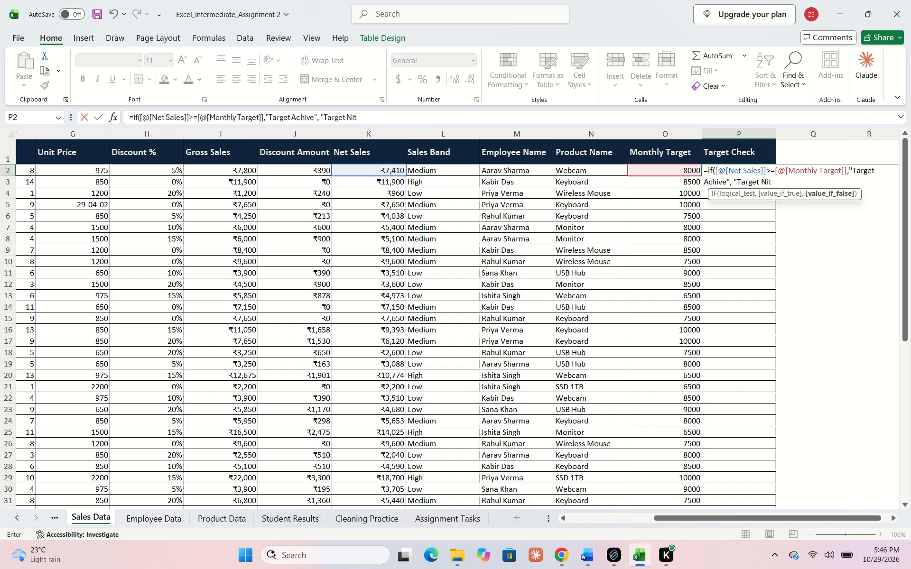
key("BackSpace")
key("BackSpace")
key("BackSpace")
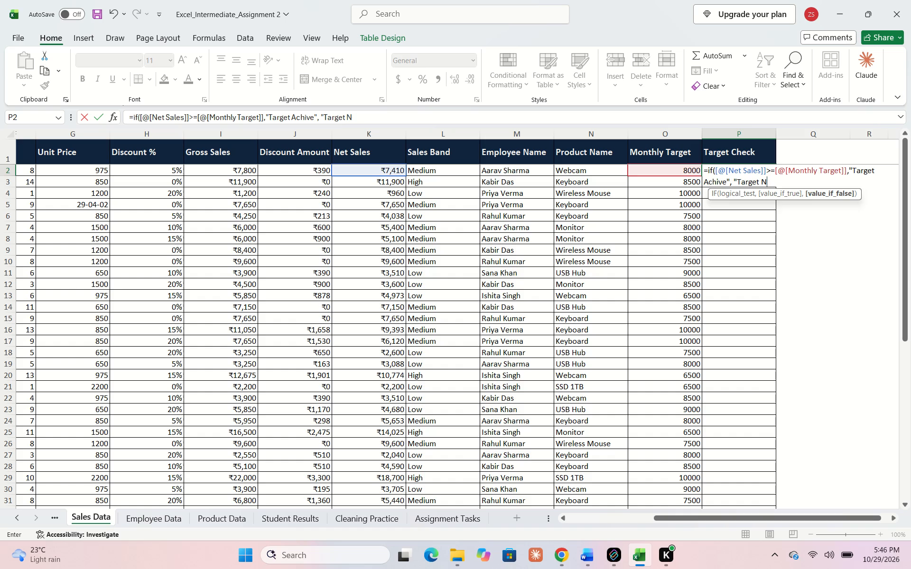
key("shift+o")
key("BackSpace")
type("ot")
key("space")
type("Acg")
key("BackSpace")
type("hive")
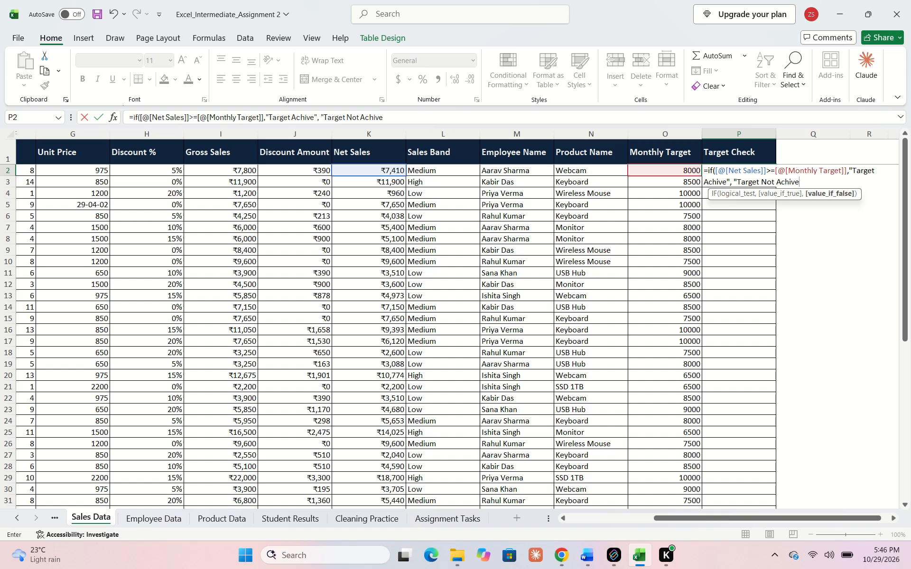
key("shift+quotedbl")
key("shift+parenright")
key("Return")
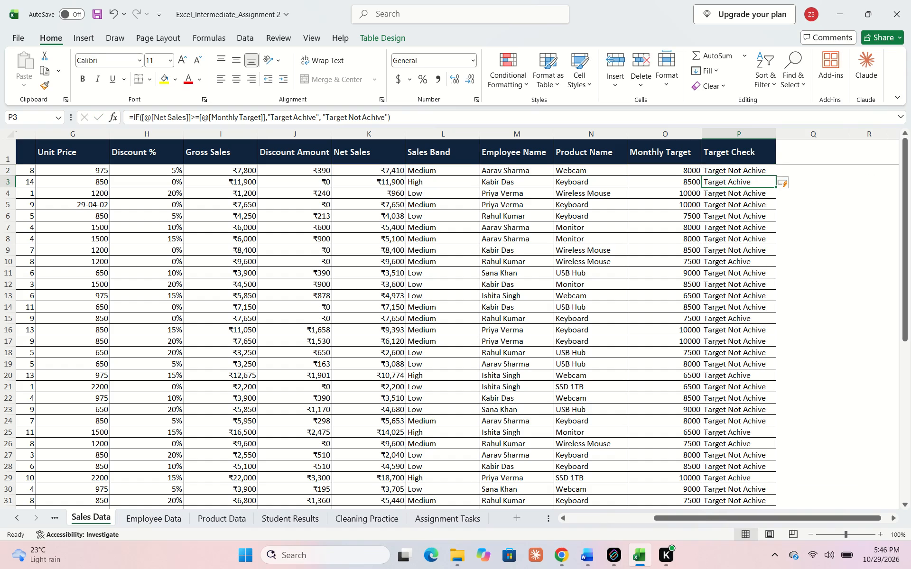
On the Student Results sheet, enter an AVERAGE formula in the first Average Marks cell using that row's Excel Marks and Python Marks.
scroll(648, 294, "up", 2)
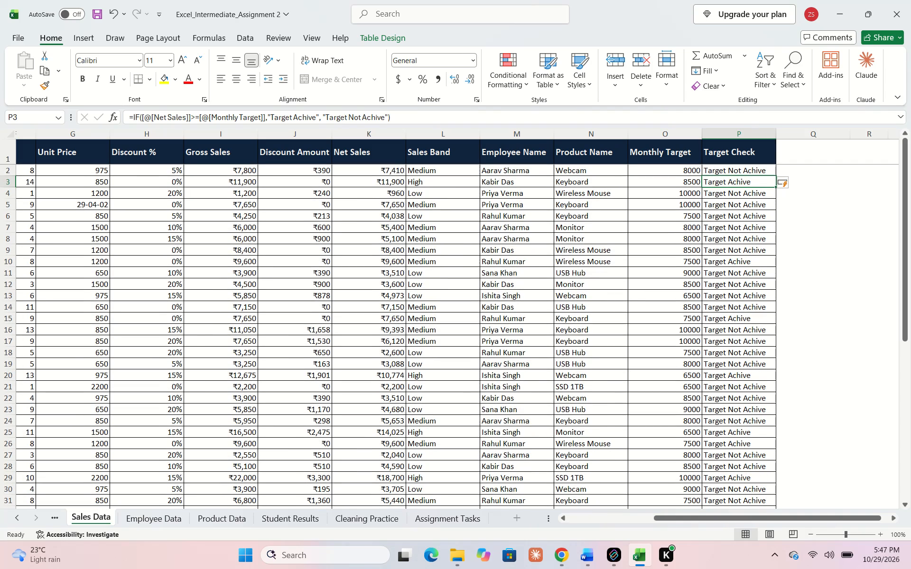
left_click(419, 518)
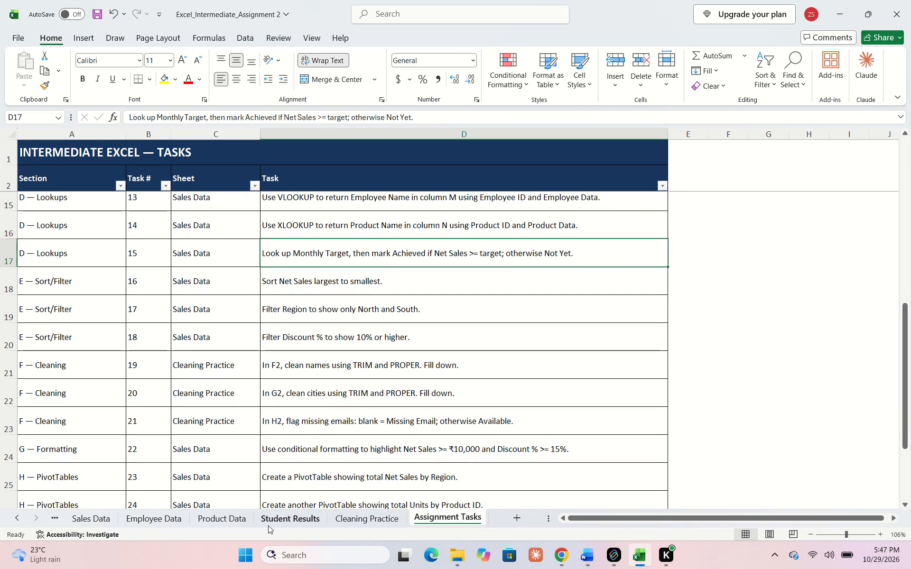
left_click(107, 513)
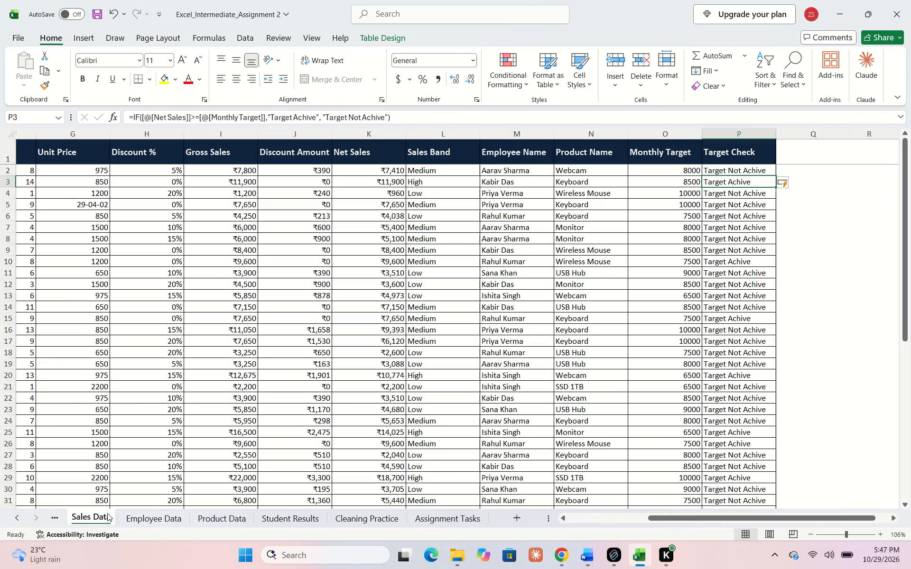
scroll(642, 252, "down", 1)
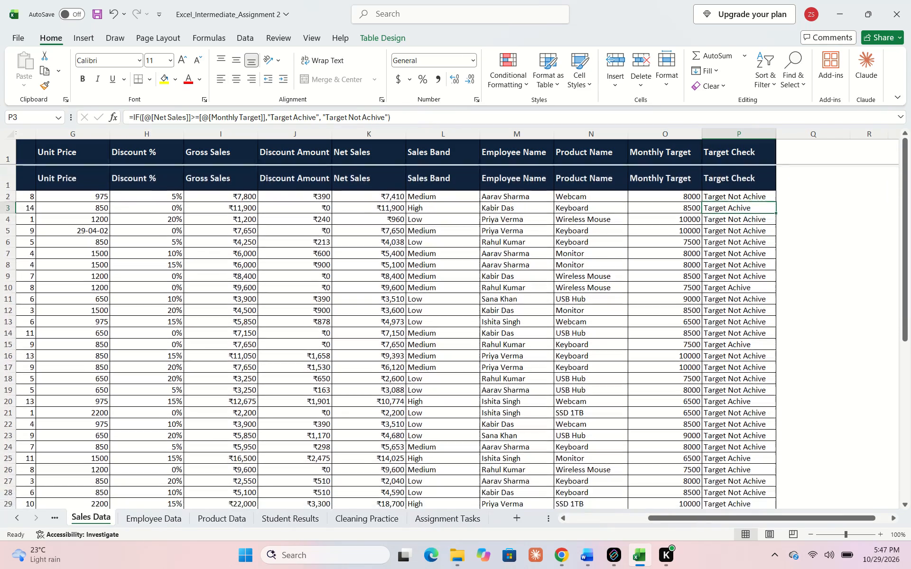
left_click(226, 514)
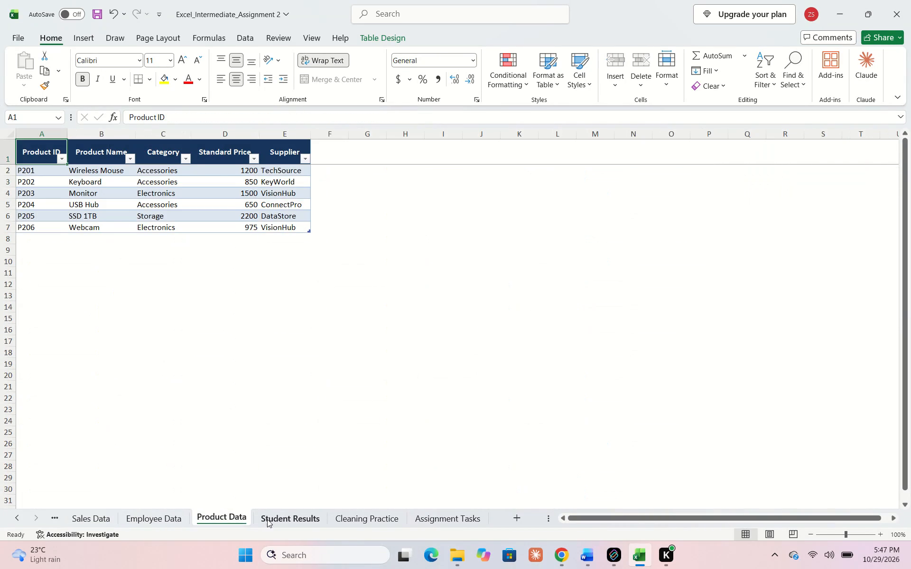
left_click(286, 515)
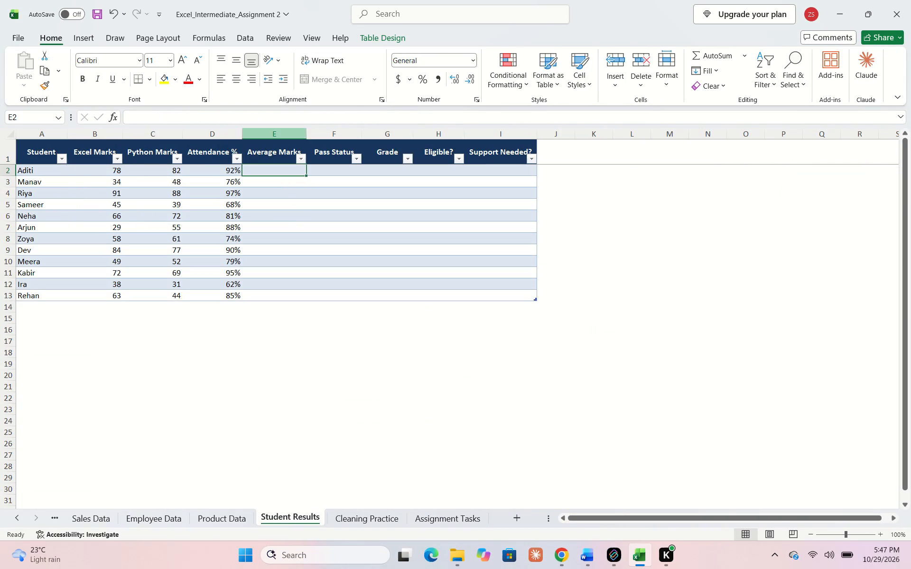
left_click(265, 172)
key("equal")
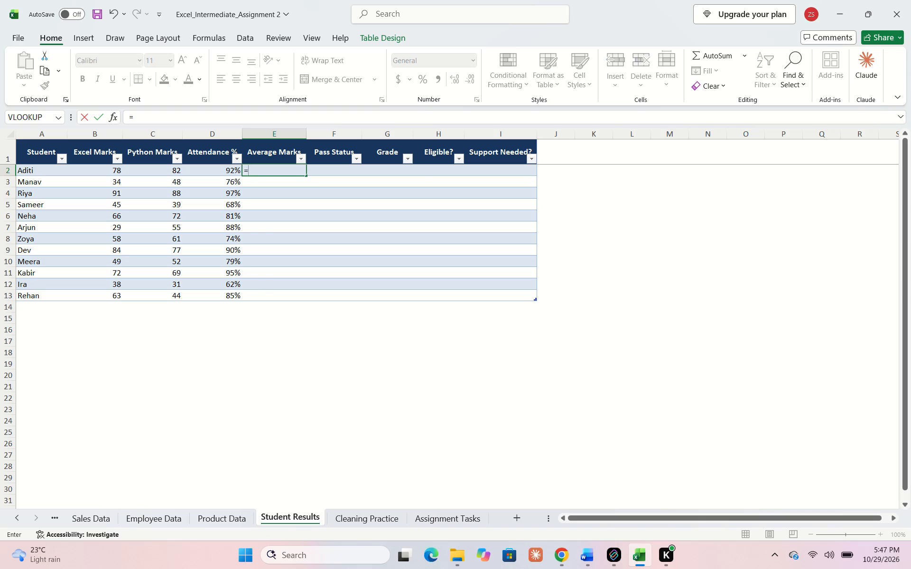
type("average")
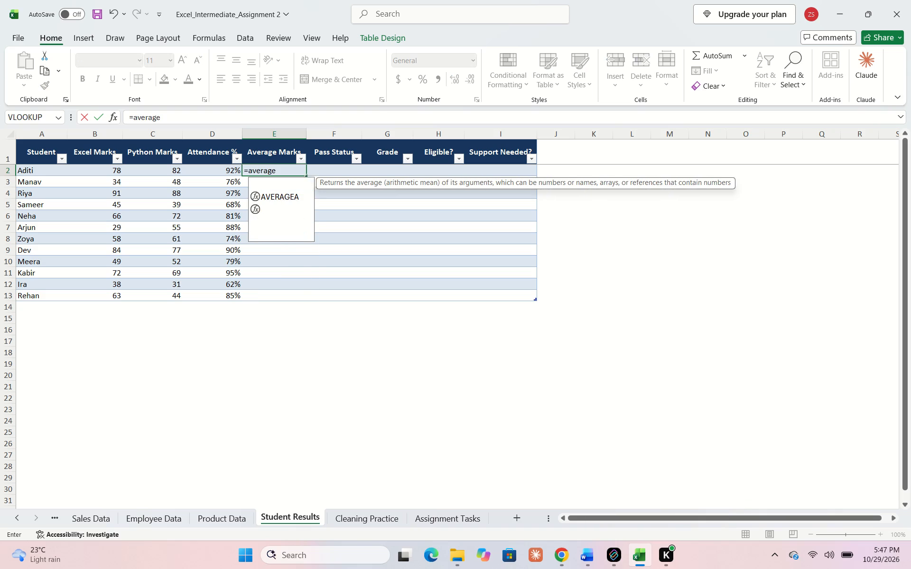
key("shift+parenleft")
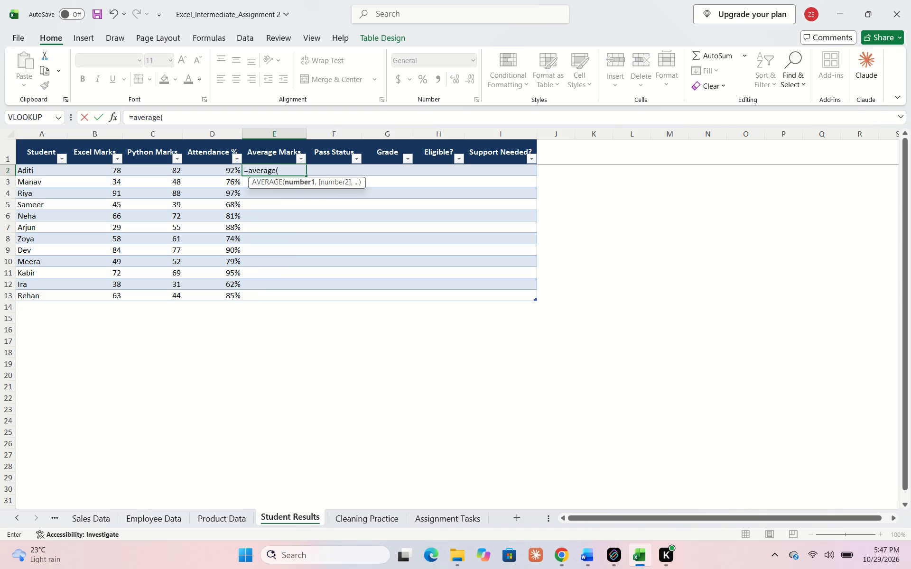
left_click(114, 173)
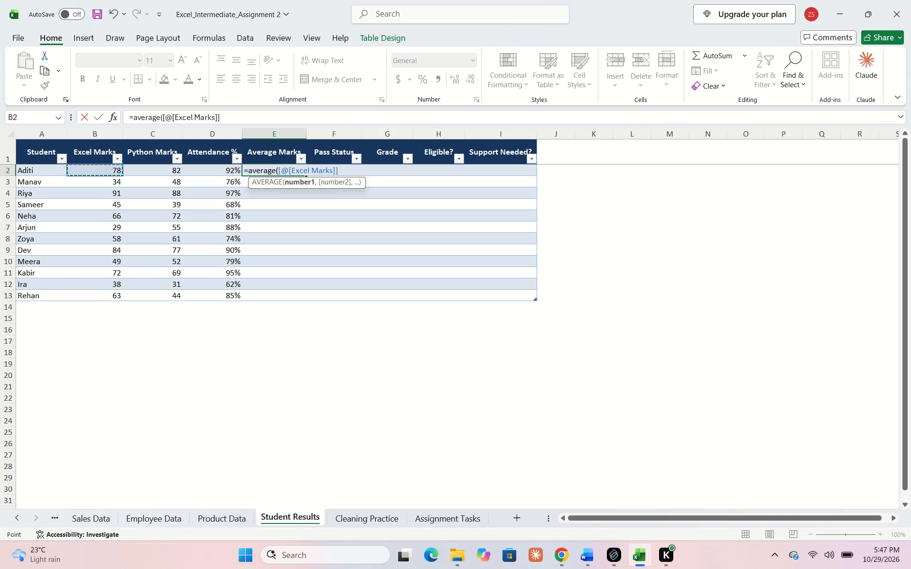
key("period")
left_click(170, 172)
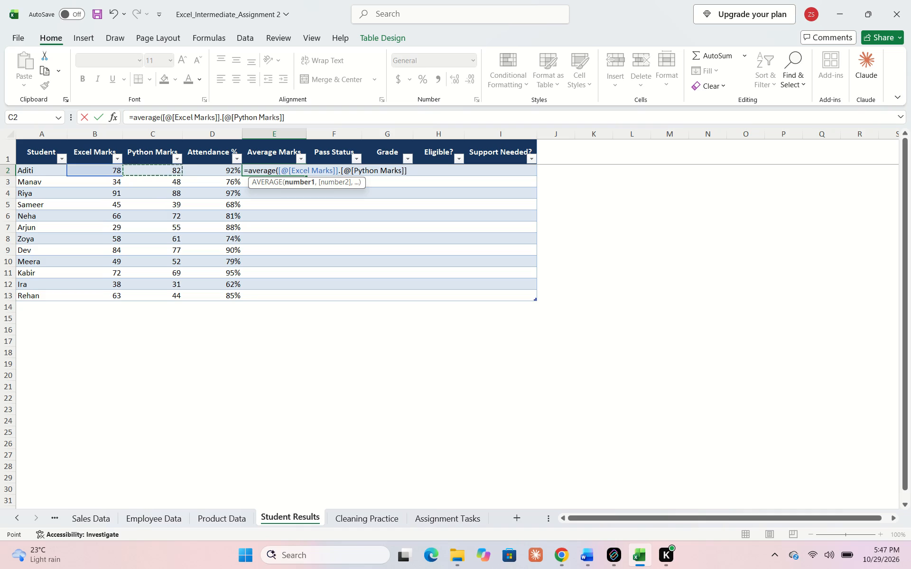
key("shift+parenright")
key("Return")
key("Return")
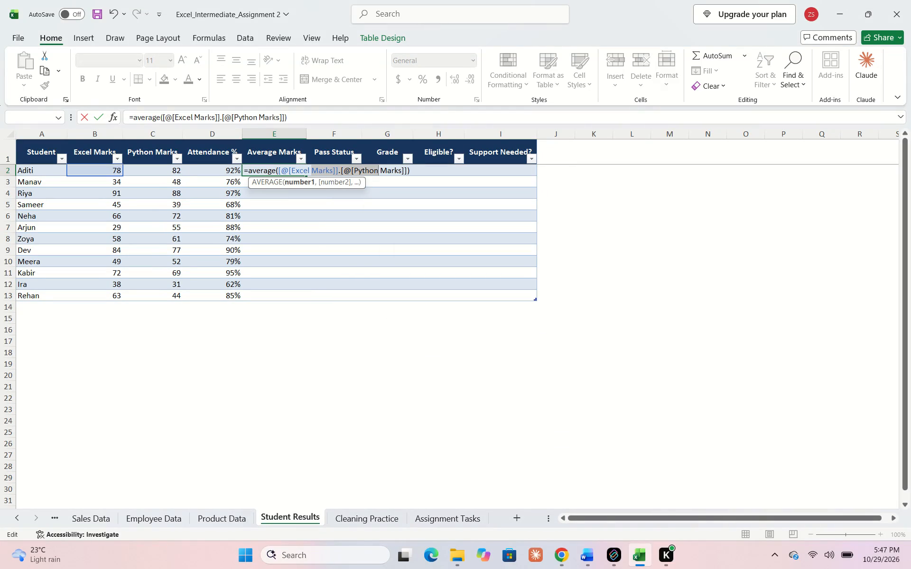
Correct the Average Marks formula to separate Excel Marks and Python Marks with a comma, and fill the column with it.
left_click(412, 171)
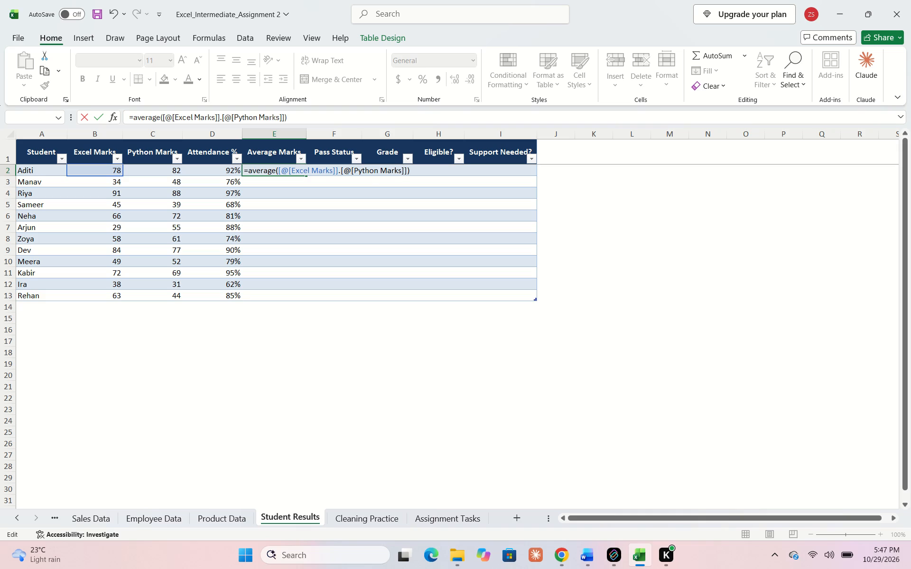
key("BackSpace")
key("BackSpace")
key("BackSpace")
key("BackSpace")
key("BackSpace")
key("BackSpace")
key("BackSpace")
key("BackSpace")
key("BackSpace")
key("BackSpace")
key("BackSpace")
key("BackSpace")
key("BackSpace")
key("BackSpace")
key("BackSpace")
key("BackSpace")
key("BackSpace")
key("BackSpace")
key("BackSpace")
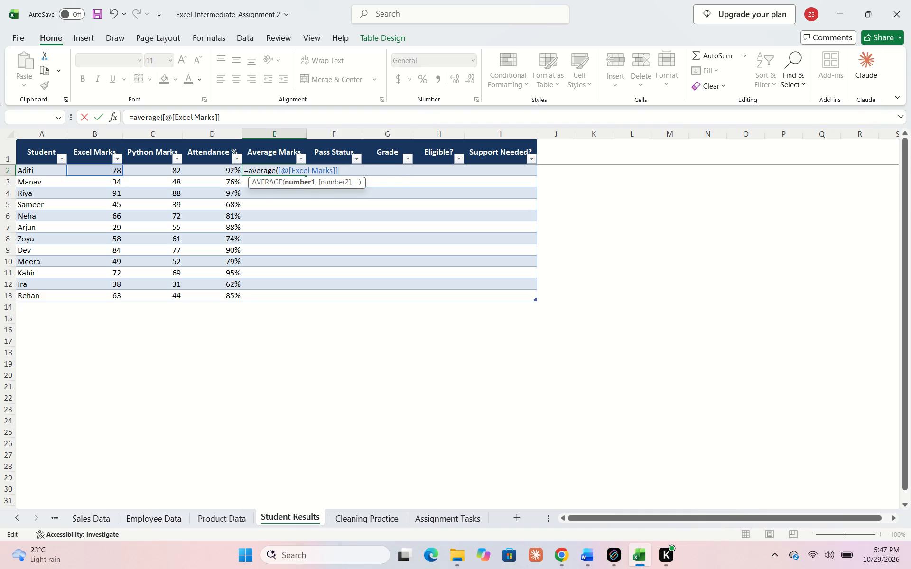
key("comma")
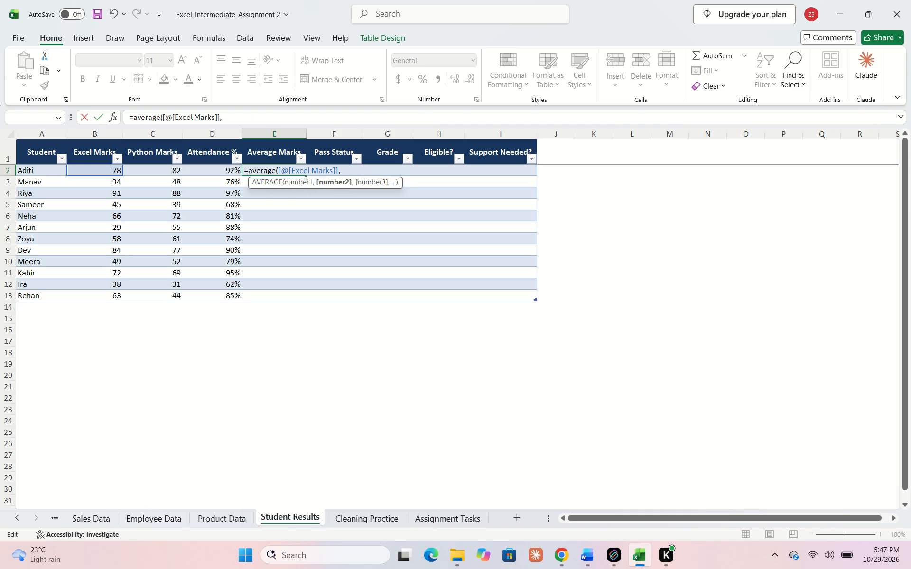
left_click(161, 172)
key("shift+parenright")
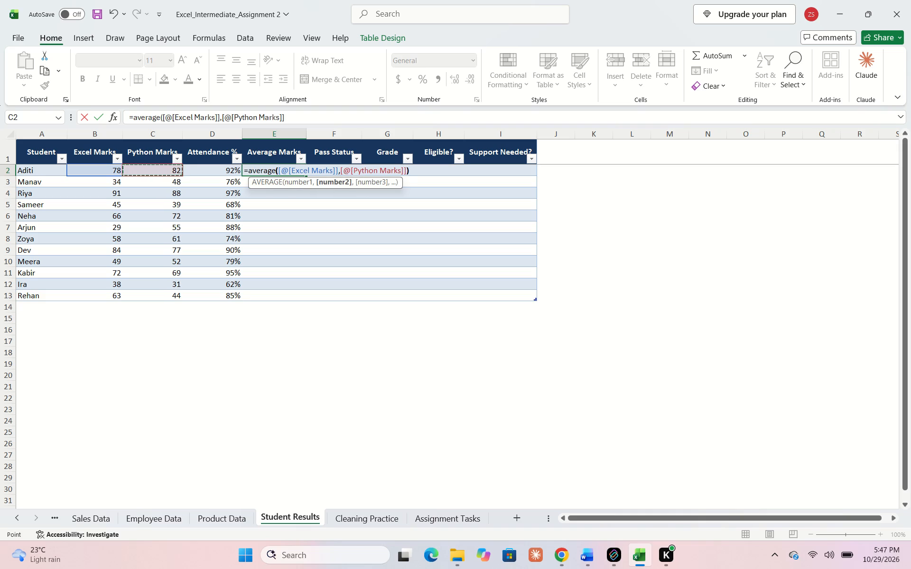
key("Return")
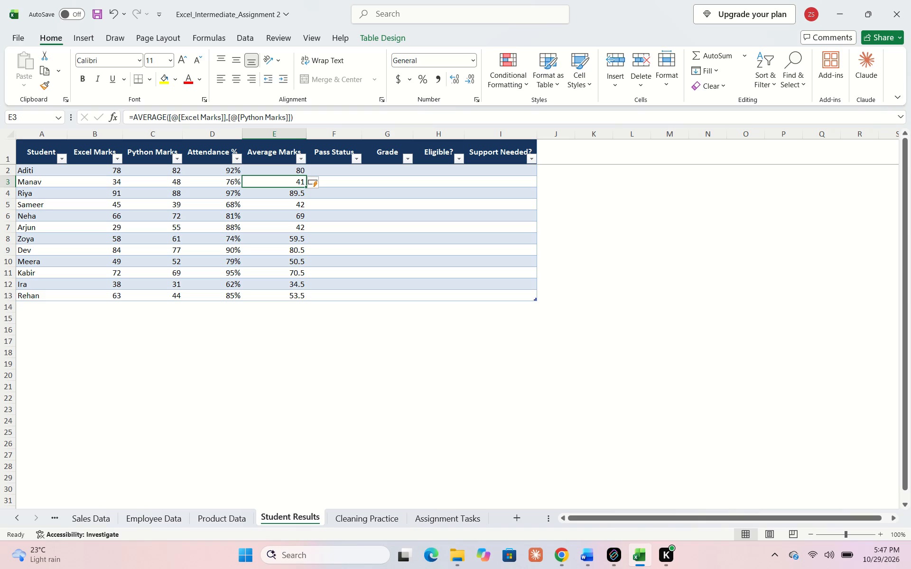
Select the first Pass Status cell and consult the Assignment Tasks sheet for the Pass Status instructions.
left_click(328, 170)
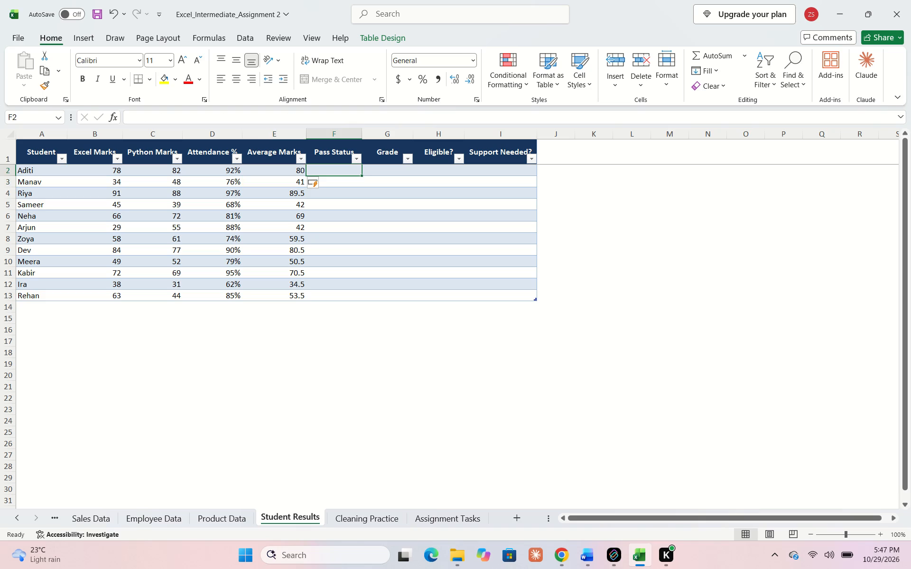
left_click(434, 514)
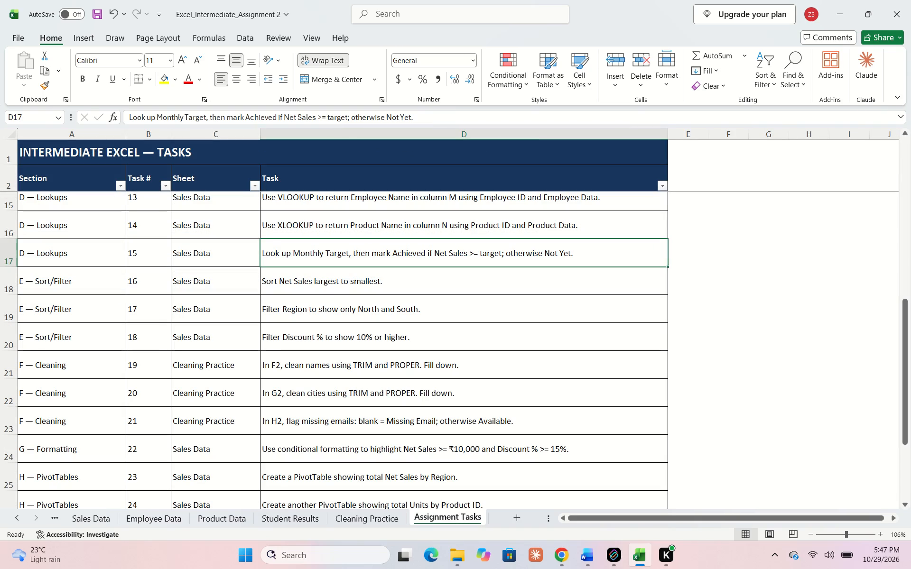
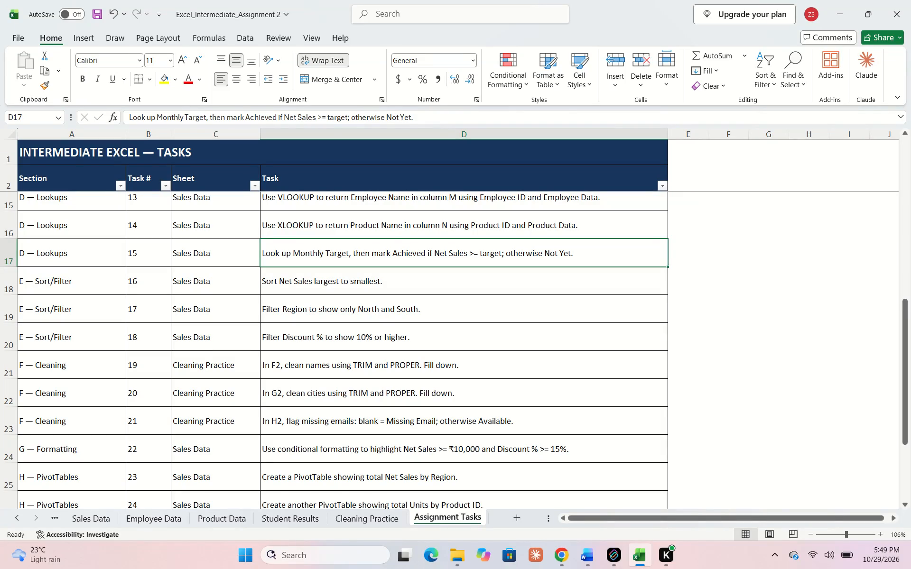
Review the Assignment Tasks list for the Student Results logical-function instructions, and return to the Student Results sheet.
scroll(379, 313, "up", 1)
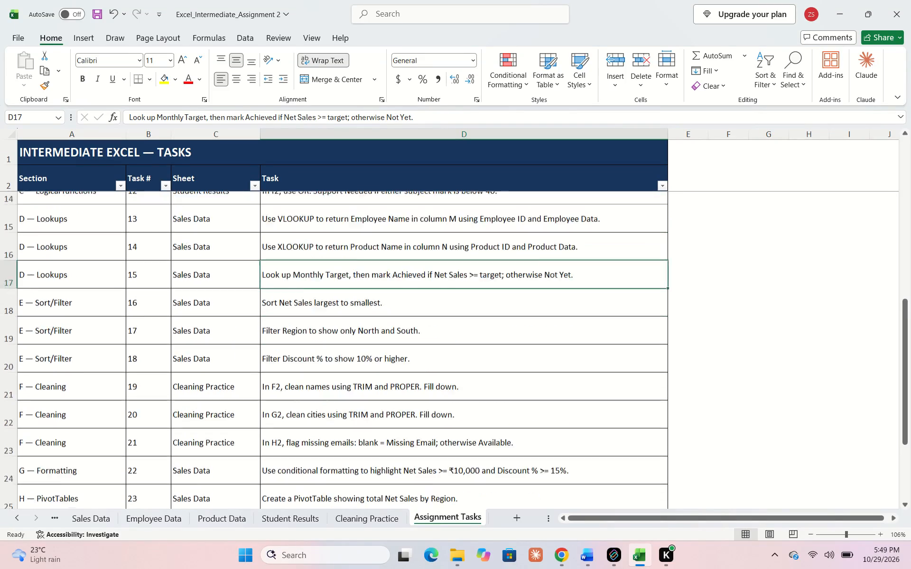
scroll(379, 313, "up", 3)
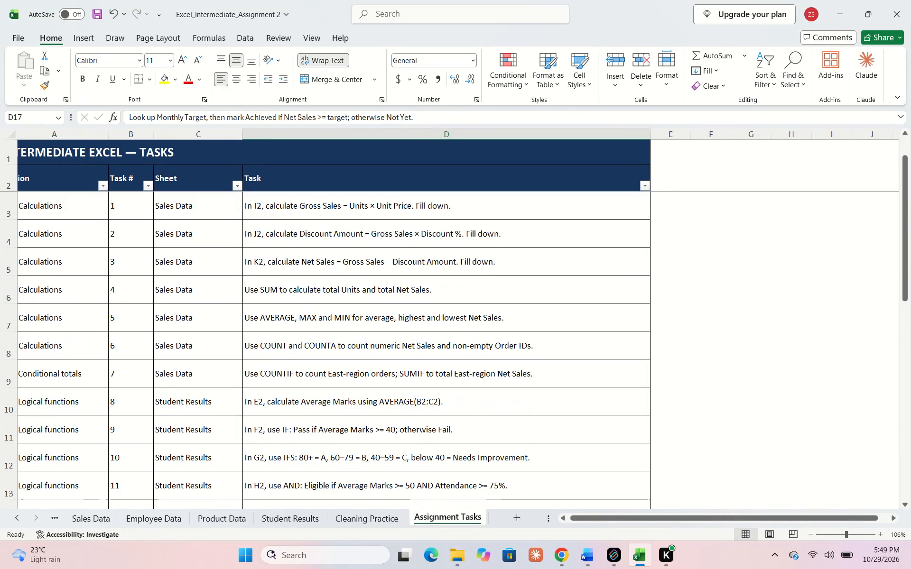
scroll(379, 313, "down", 2)
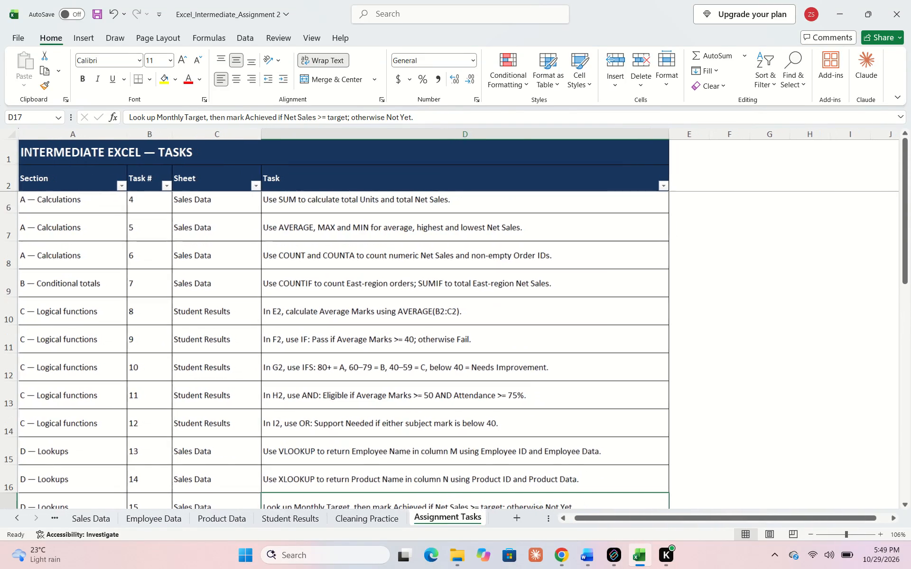
scroll(379, 313, "down", 1)
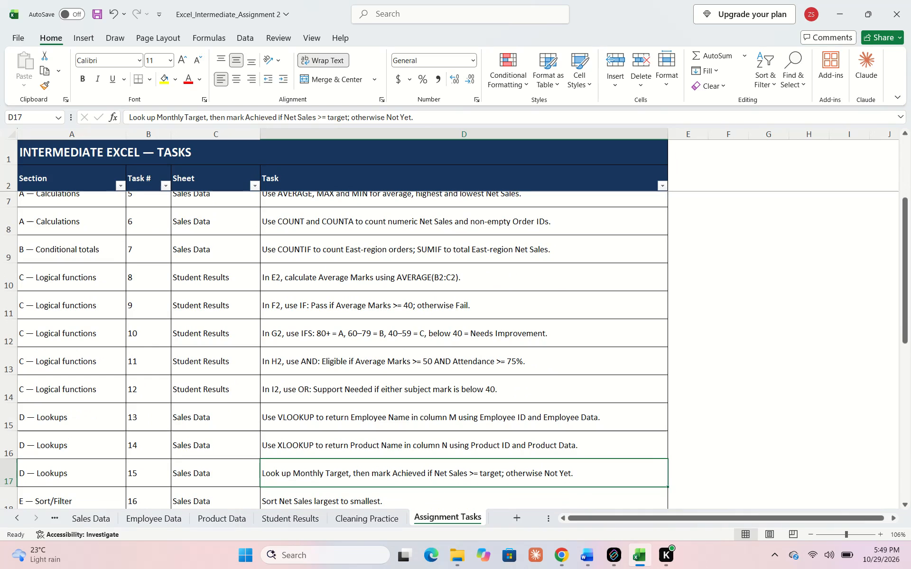
left_click(372, 522)
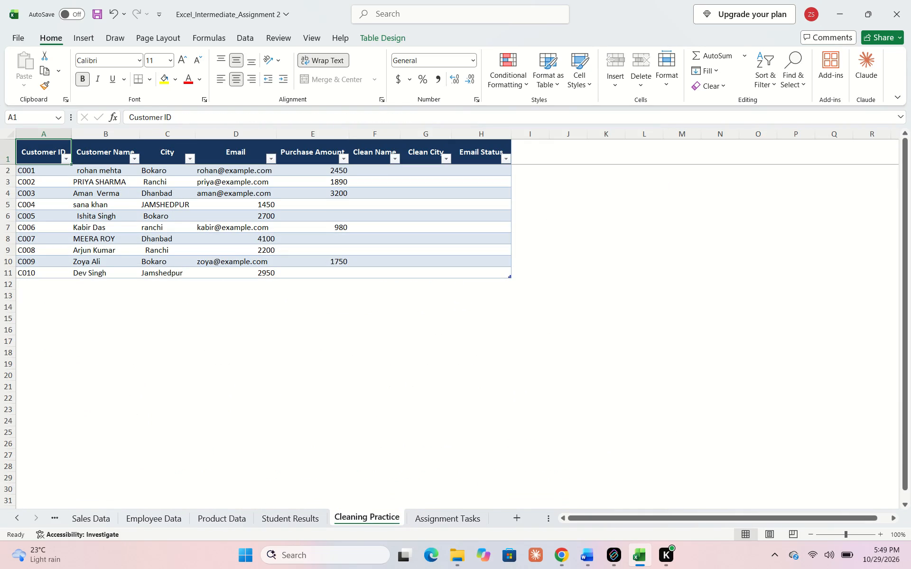
left_click(275, 512)
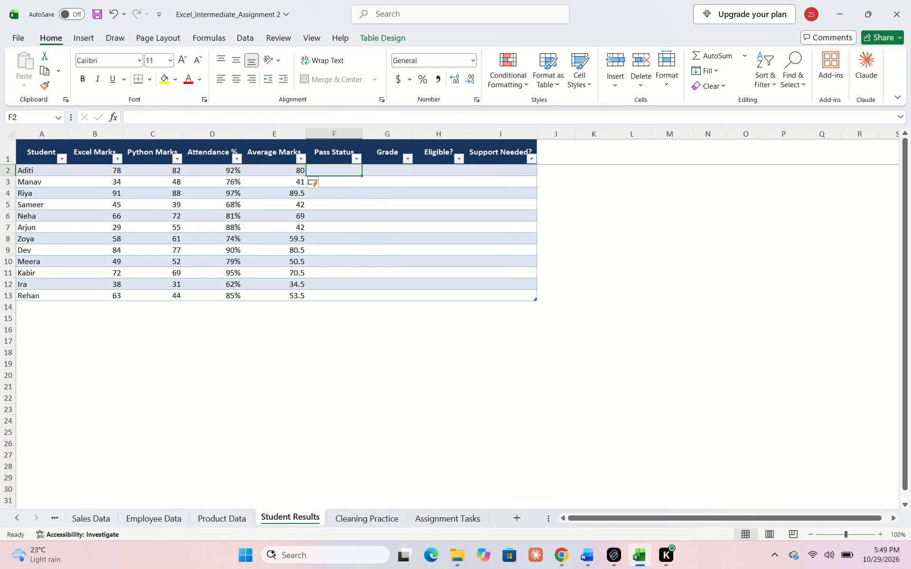
Fill the Pass Status column with an IF formula returning "Pass" when Average Marks is >=40 and "Fail" otherwise.
type("=if")
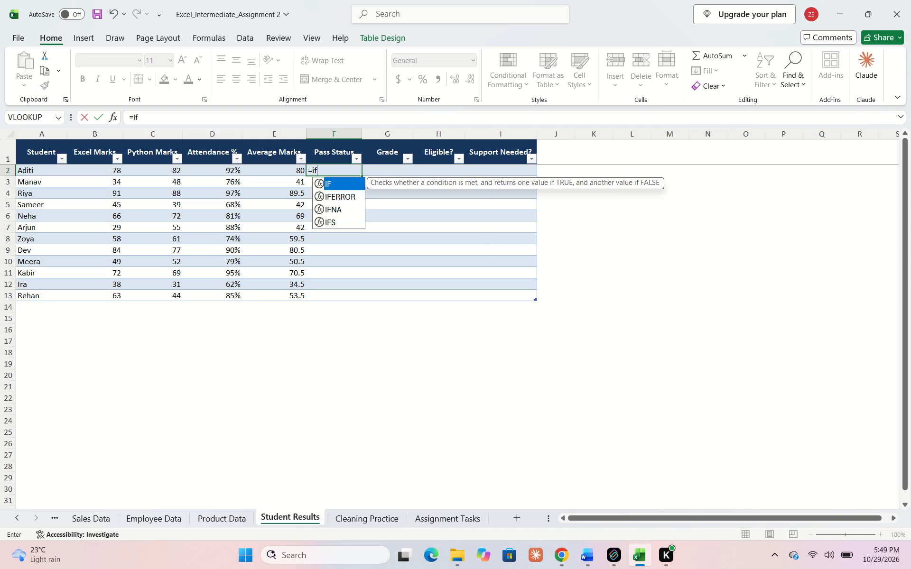
key("shift+parenleft")
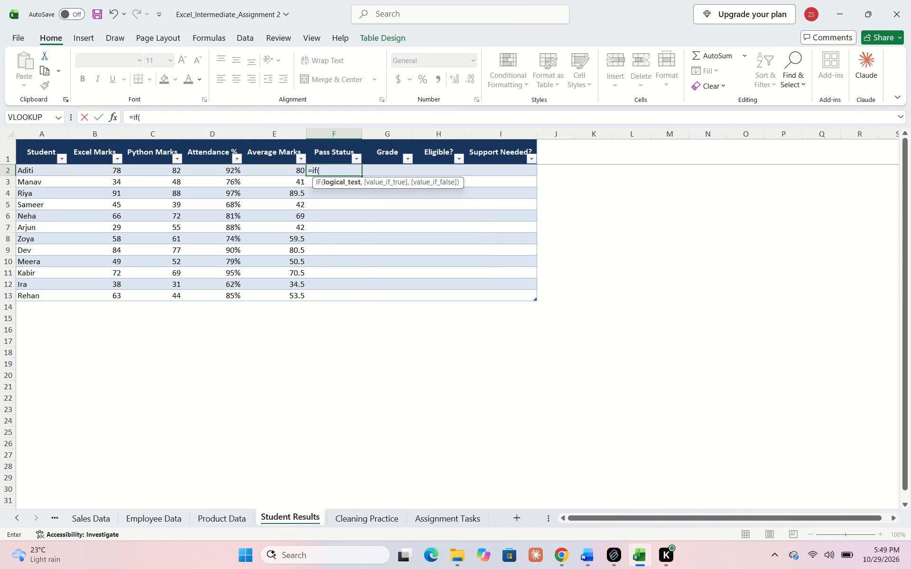
left_click(249, 170)
type(">=40")
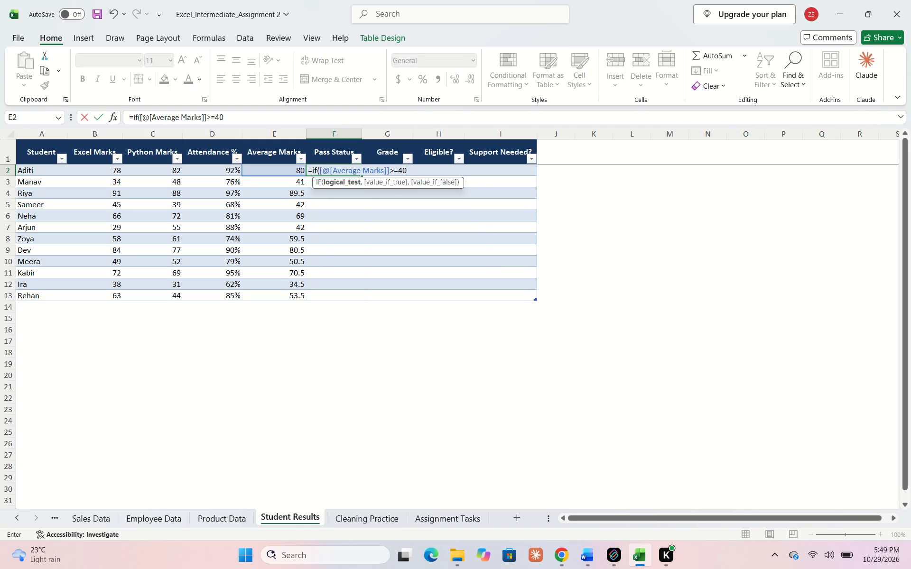
type(",\"Pass")
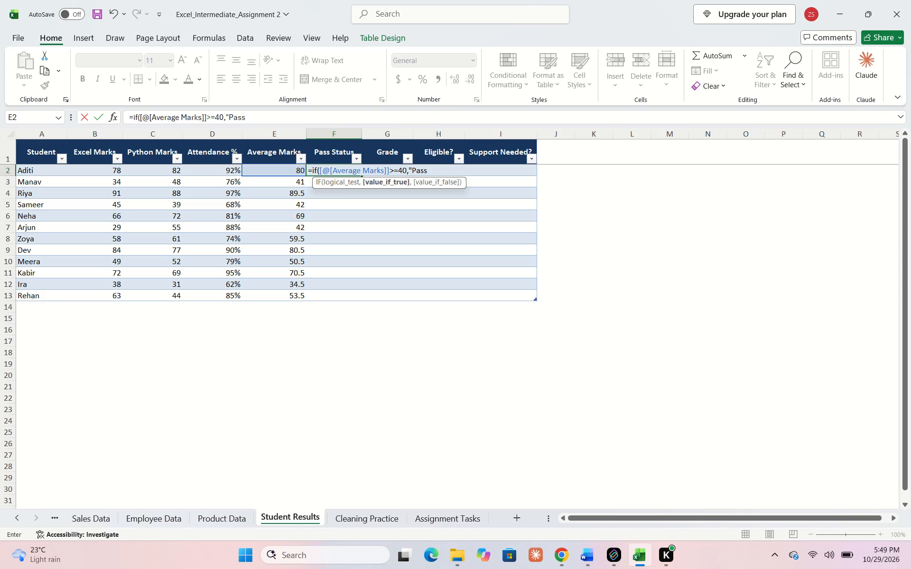
type("\", Fail")
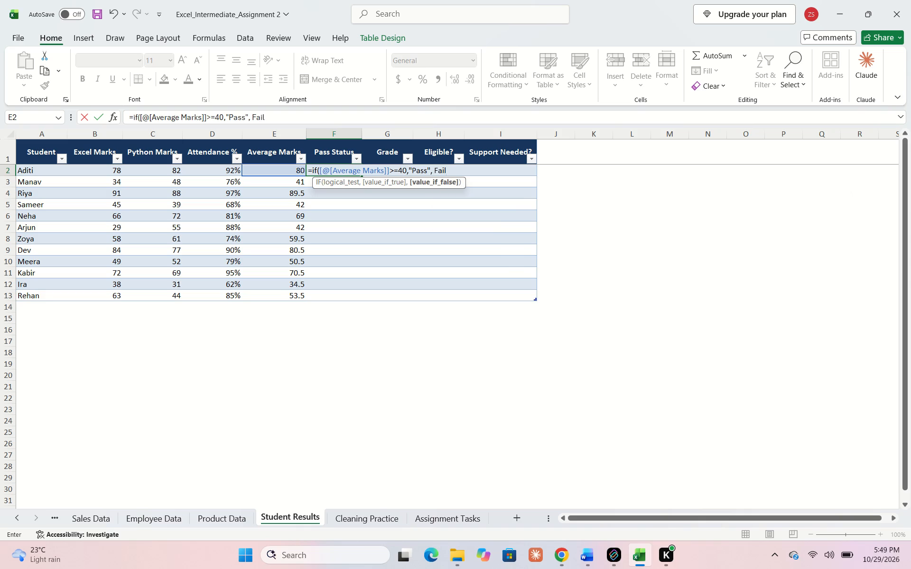
key("shift+quotedbl")
key("shift+parenright")
key("Return")
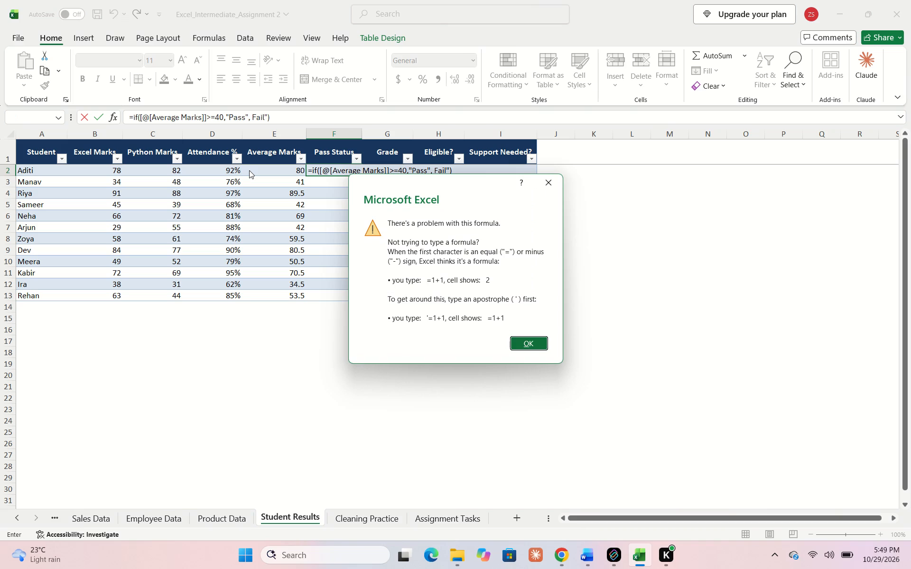
key("Return")
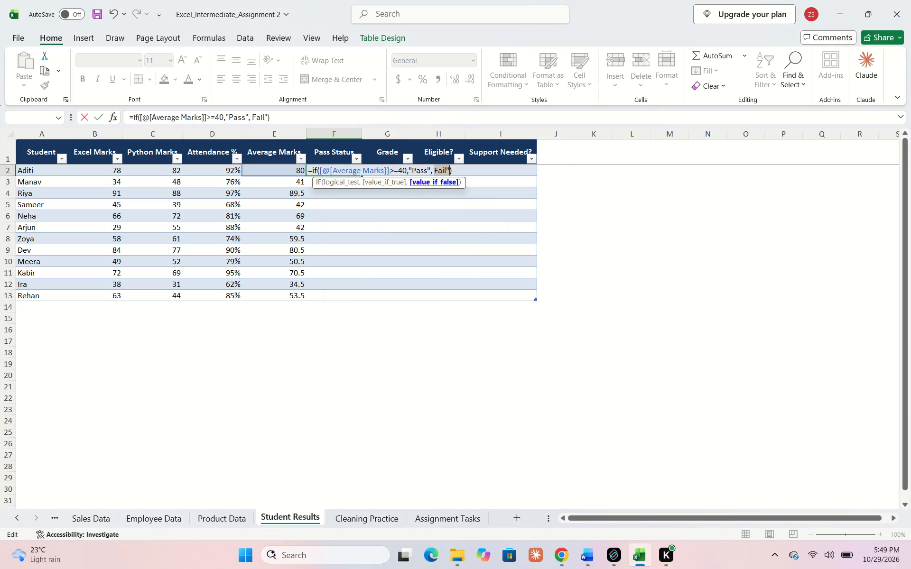
left_click(432, 171)
key("Delete")
key("shift+quotedbl")
key("Return")
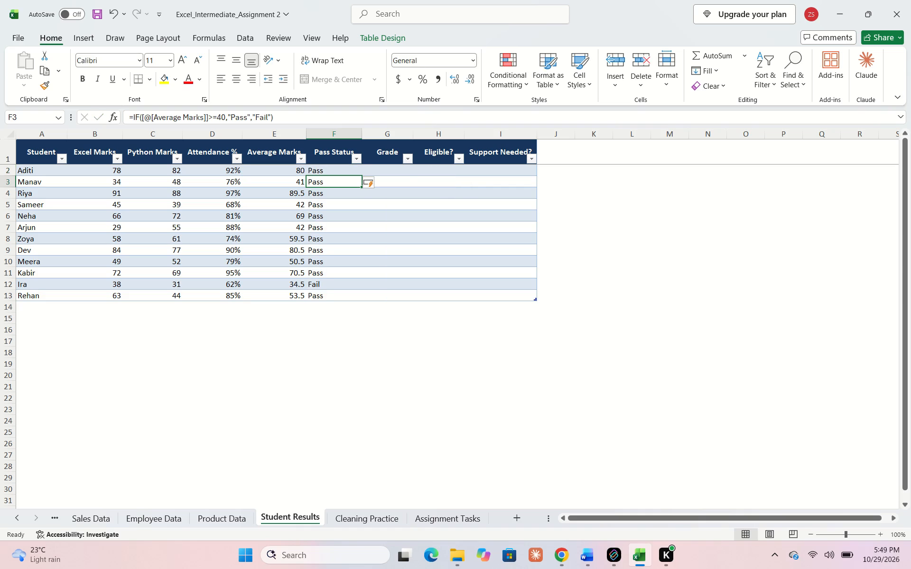
Check the Grade task instructions and start an IFS formula in the first Grade cell, giving "A" for Average Marks >=80.
left_click(385, 172)
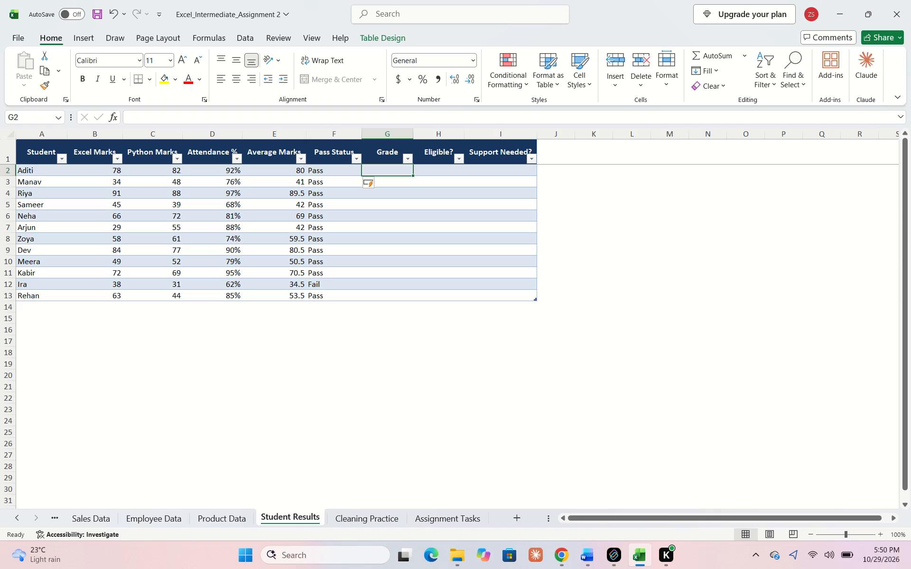
left_click(443, 526)
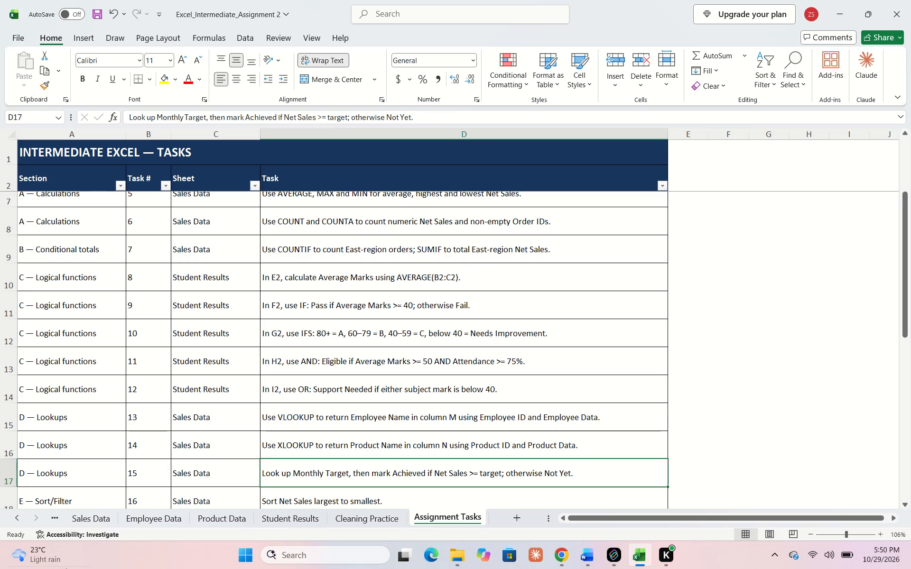
left_click(272, 512)
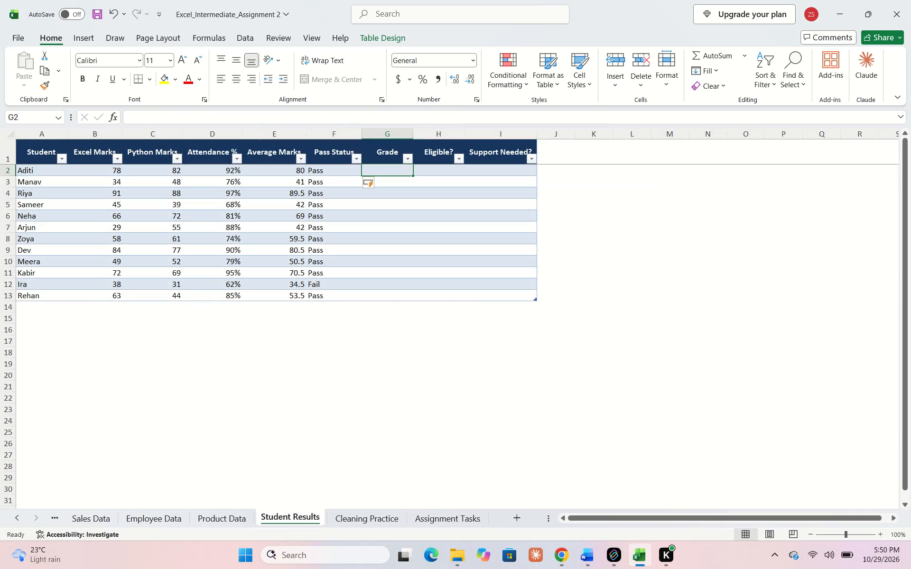
left_click(381, 171)
type("=ifs")
key("shift+parenleft")
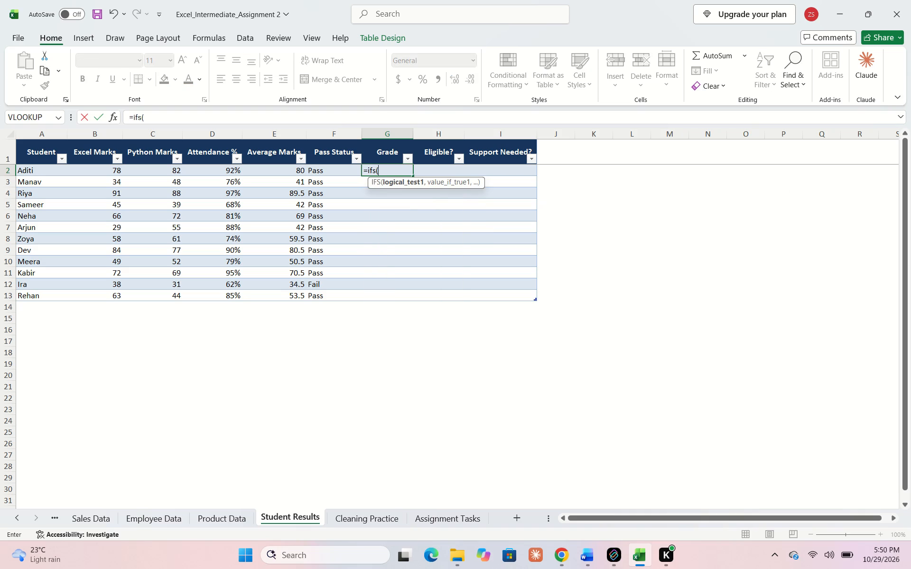
left_click(297, 173)
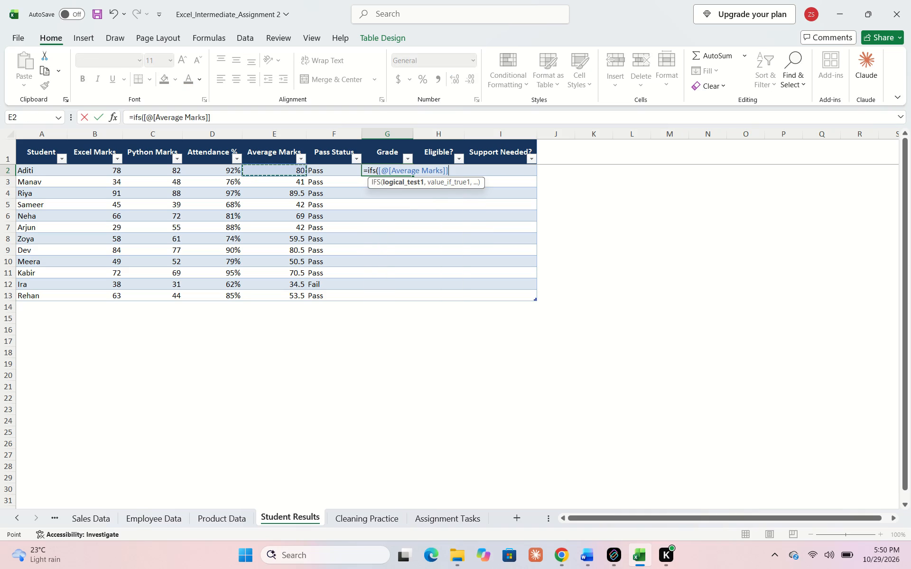
key("shift+greater")
type("=80")
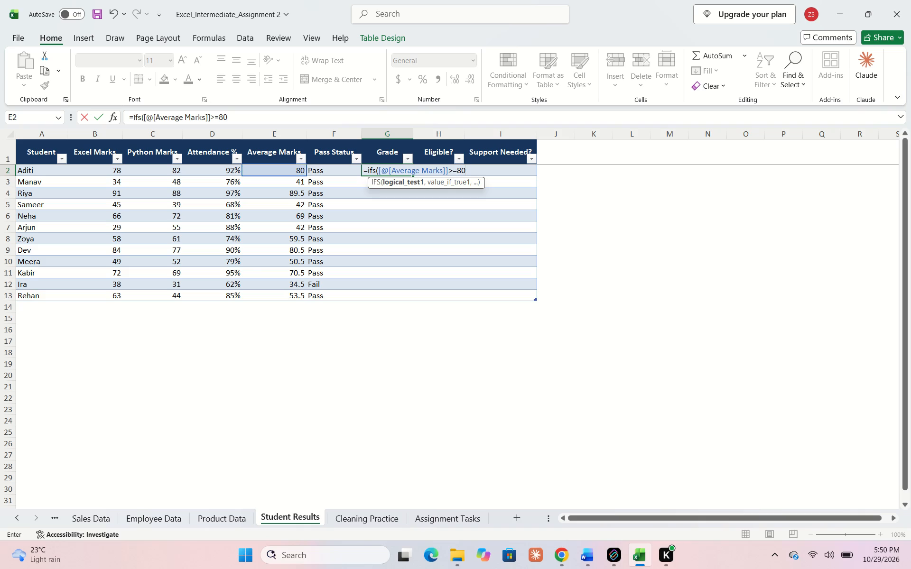
key("comma")
key("shift+quotedbl")
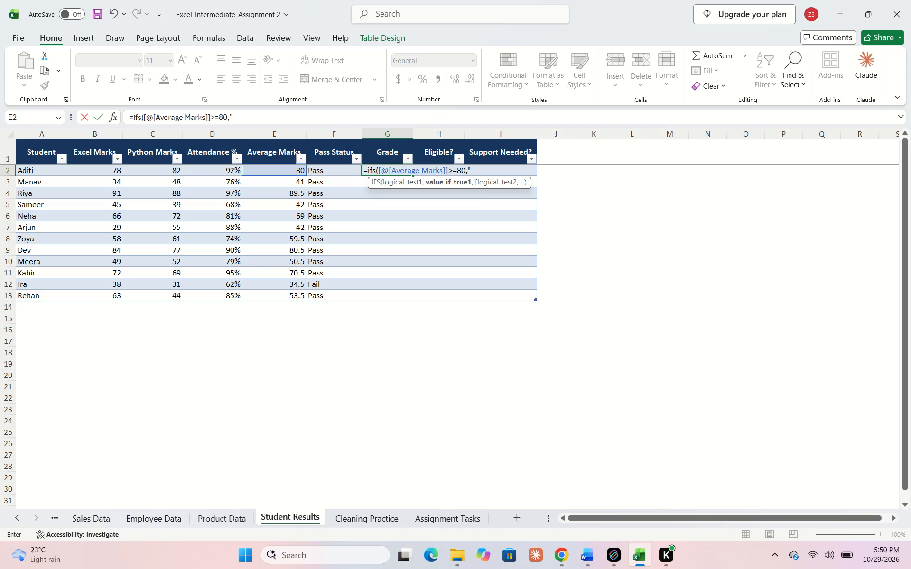
key("shift+a")
type("\",")
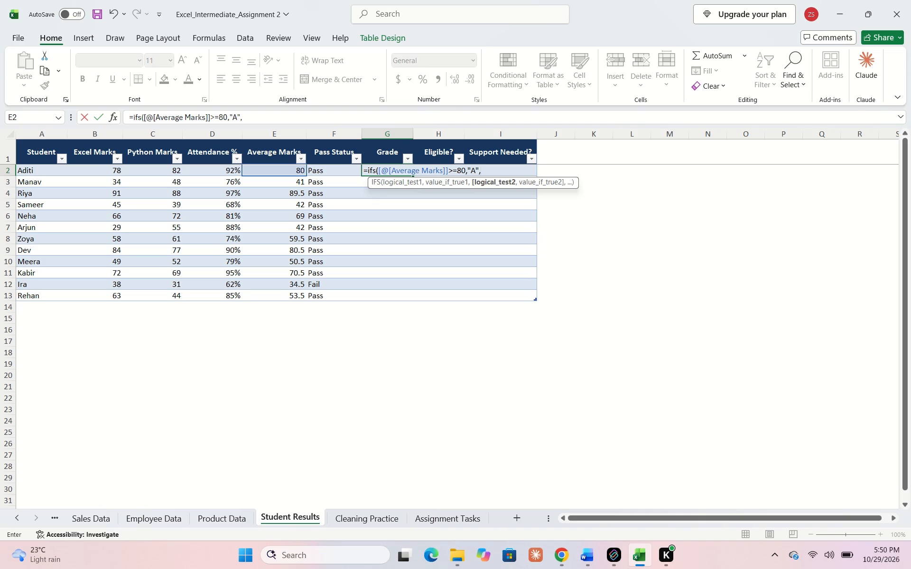
Extend the Grade IFS formula with "B" for Average Marks >=60 and "C" for Average Marks >=40.
left_click(257, 173)
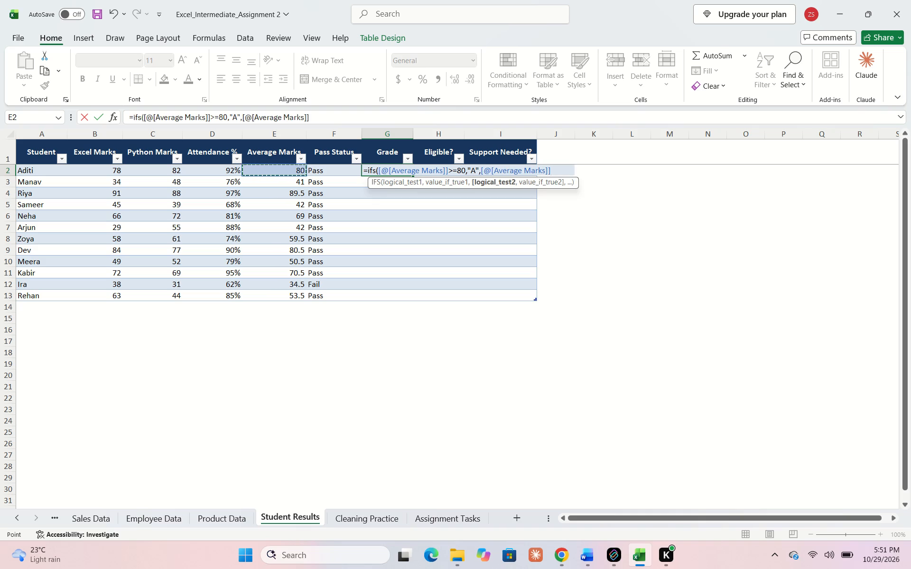
type(">=60")
type(",\"B")
key("apostrophe")
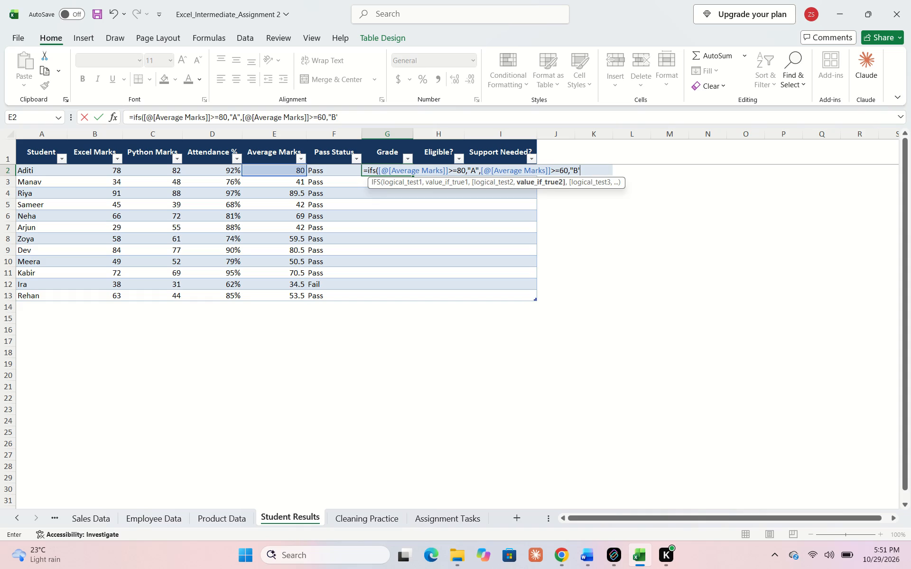
key("BackSpace")
type("\",")
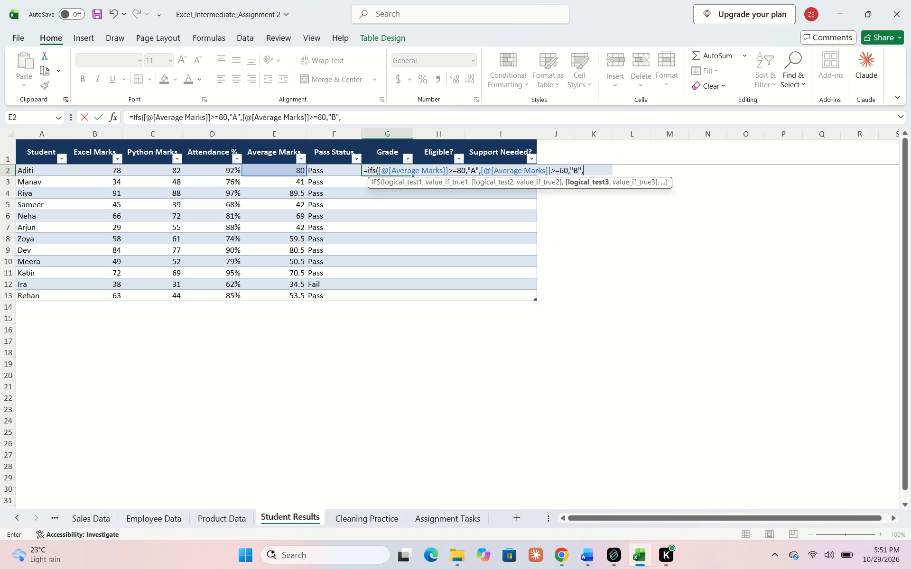
left_click(258, 171)
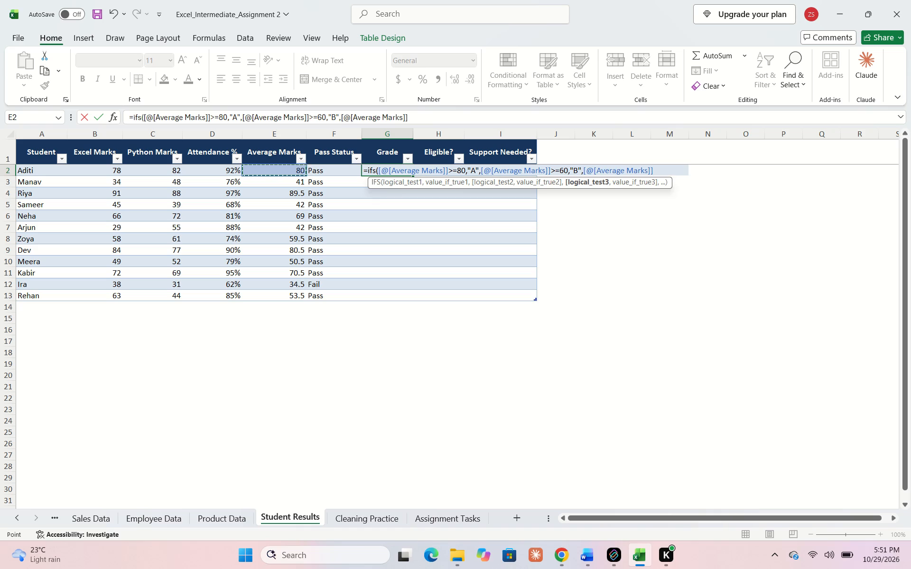
type(">=")
type("40")
key("comma")
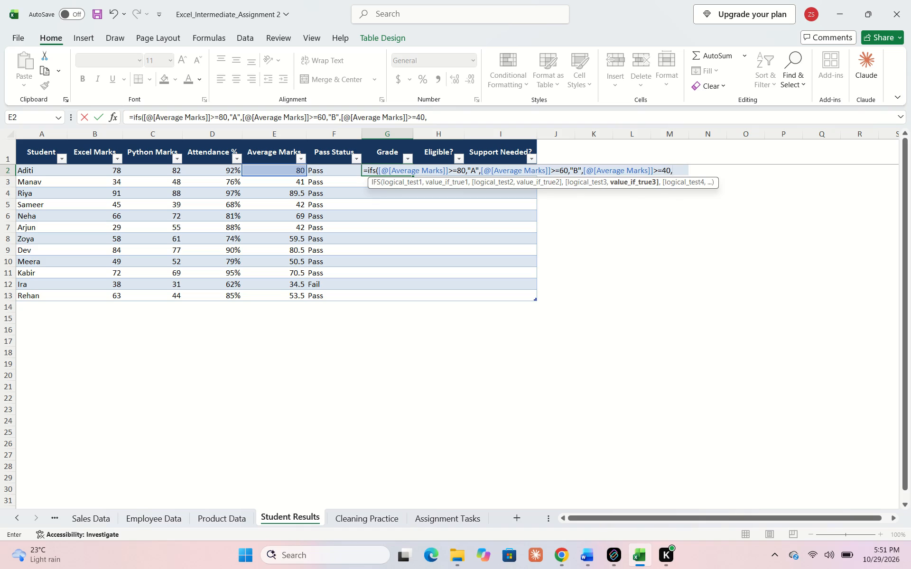
type("\"C")
key("shift+quotedbl")
Complete the Grade IFS formula with a TRUE fallback returning "D" and fill the Grade column.
type(",truew===")
key("BackSpace")
key("BackSpace")
key("BackSpace")
key("BackSpace")
key("BackSpace")
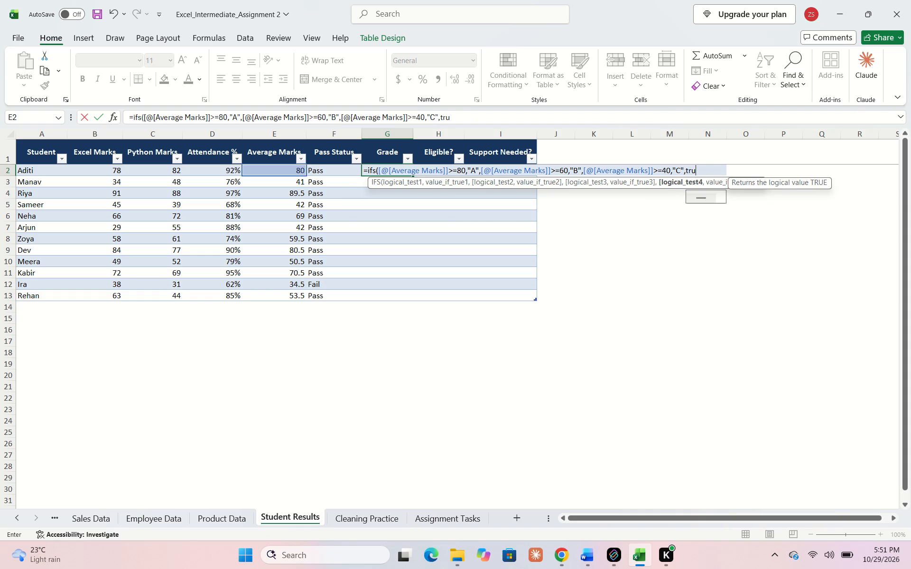
key("e")
key("comma")
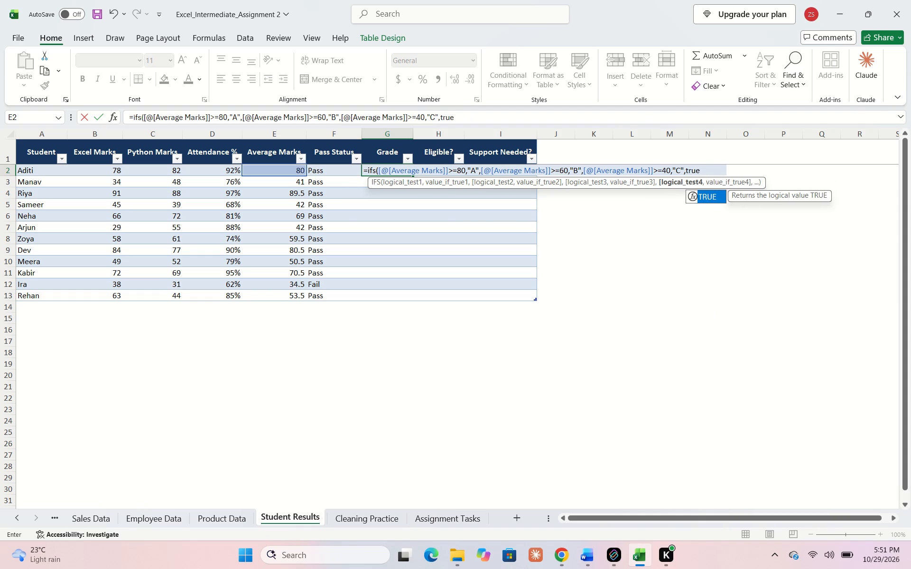
key("shift+quotedbl")
type("D\")M")
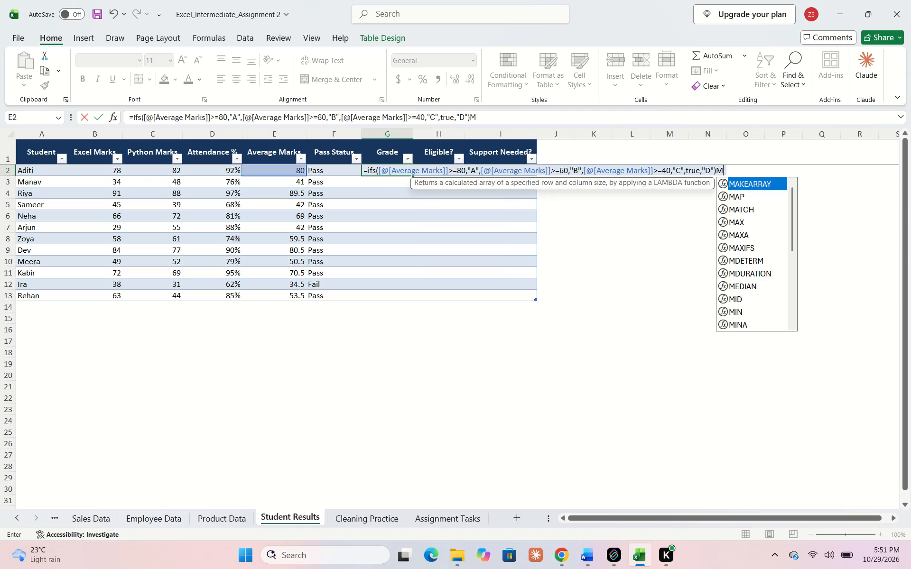
key("BackSpace")
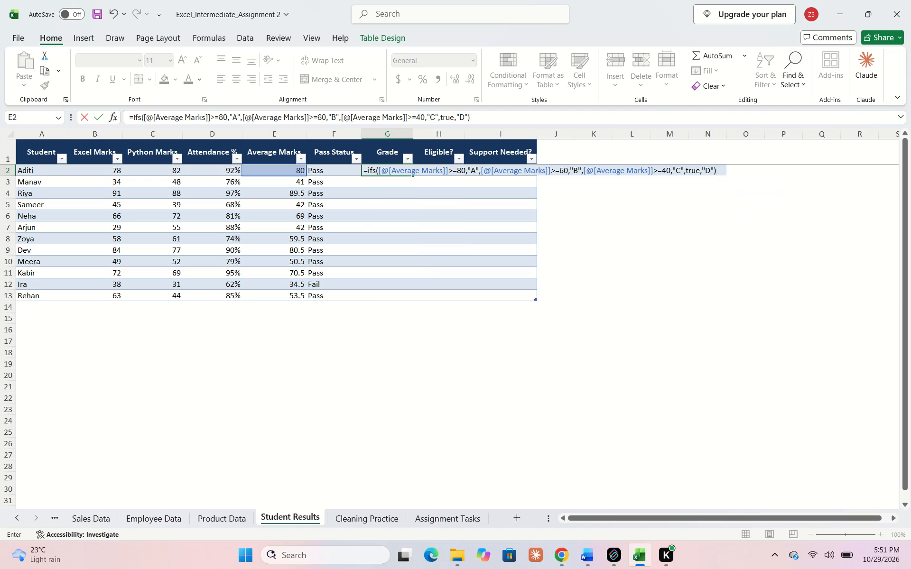
key("Return")
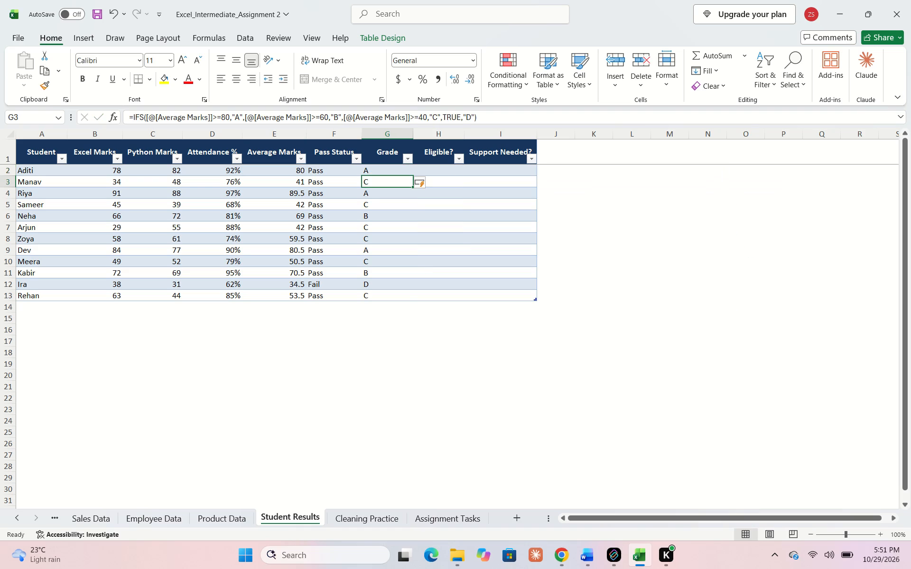
Change the fallback result in the first Grade cell's IFS formula to "Need Improvement".
left_click(437, 170)
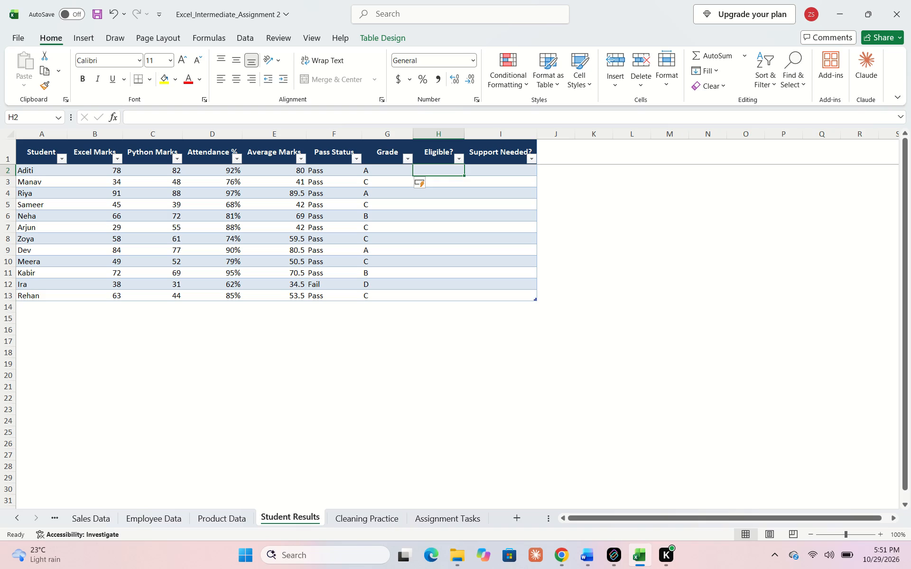
left_click(369, 271)
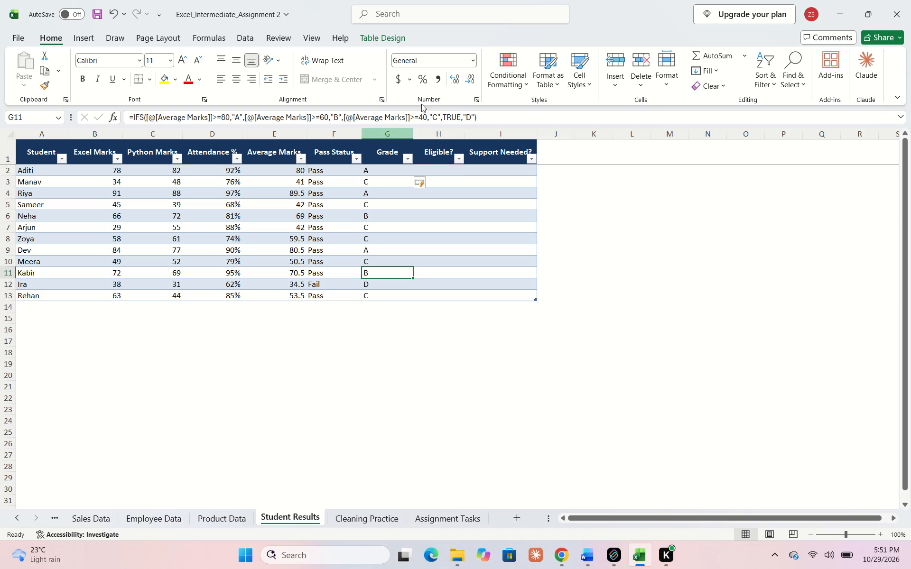
left_click(392, 172)
double_click(392, 172)
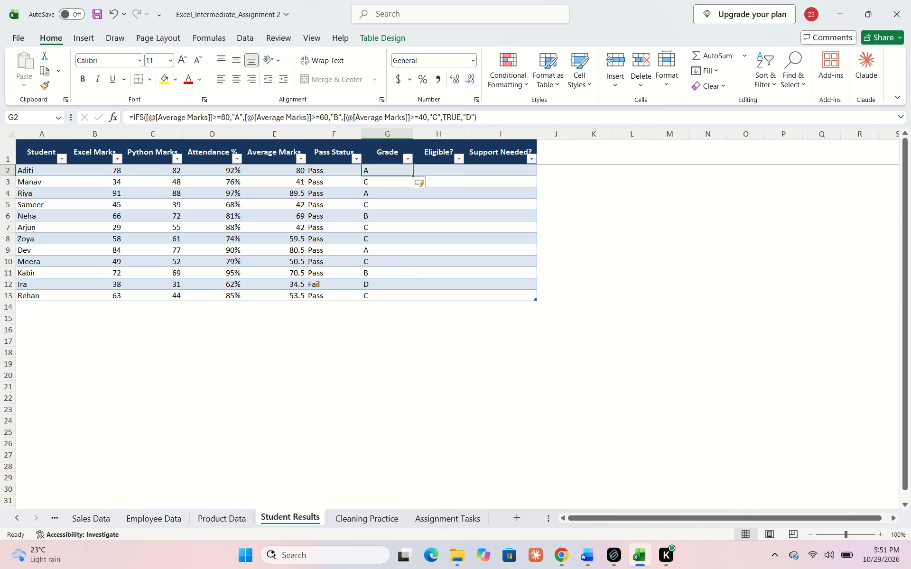
left_click(470, 119)
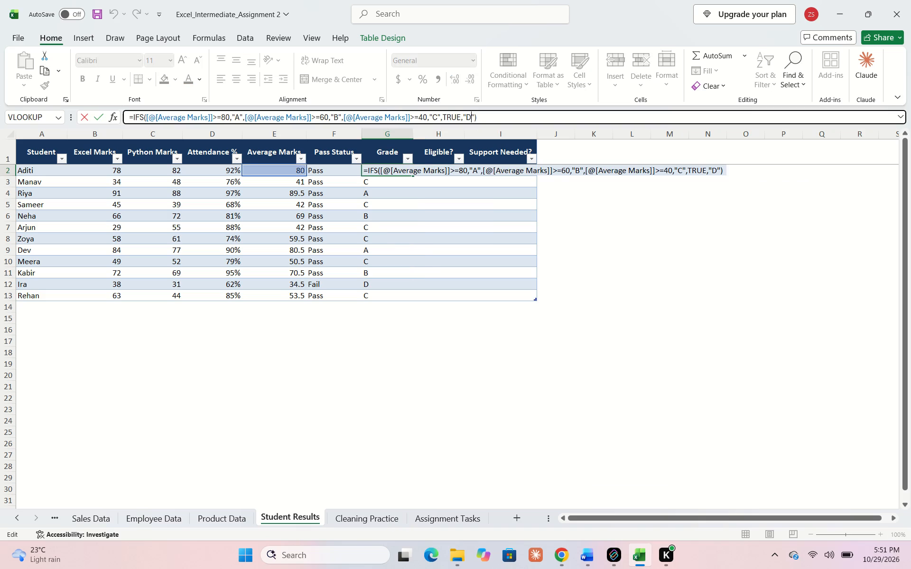
key("BackSpace")
type("Nedd")
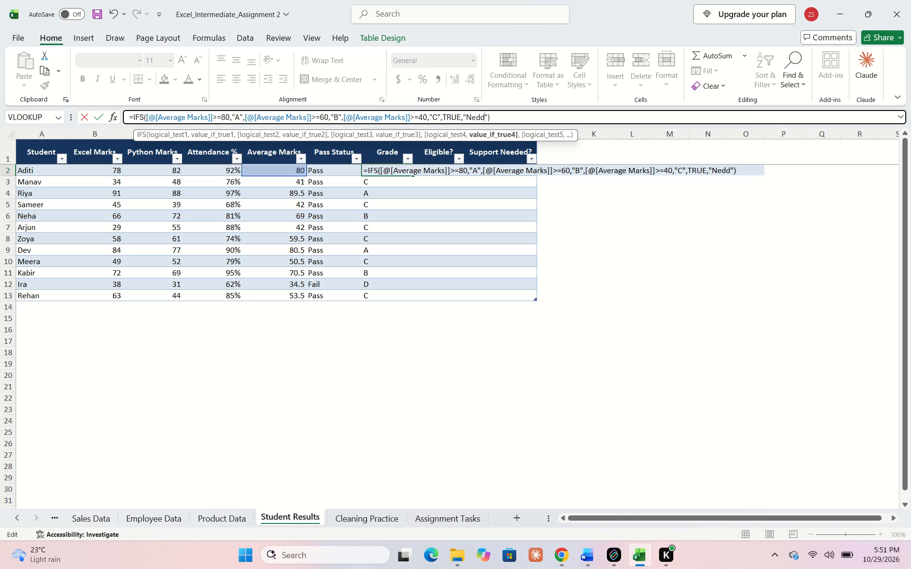
key("BackSpace")
type("ed")
key("space")
key("BackSpace")
key("BackSpace")
key("BackSpace")
key("BackSpace")
type("ed Improvement")
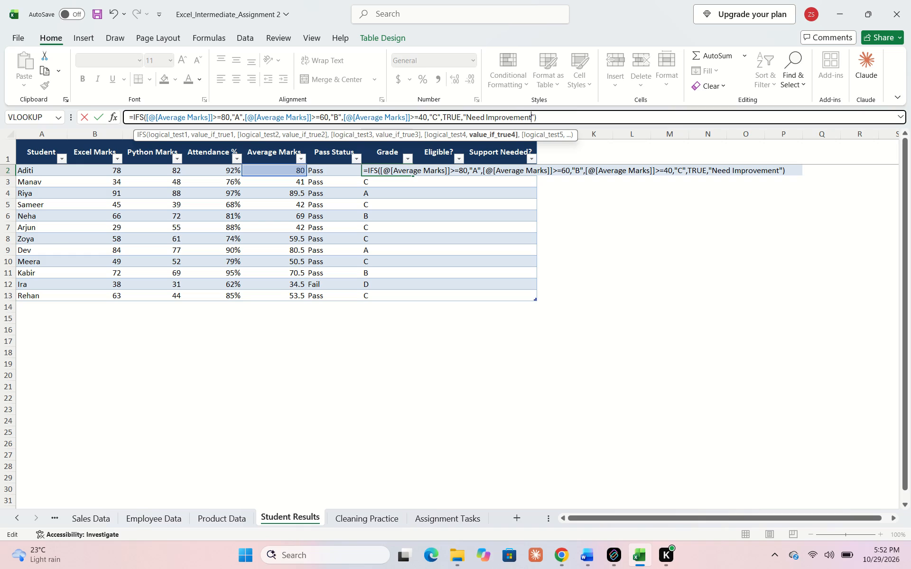
key("Return")
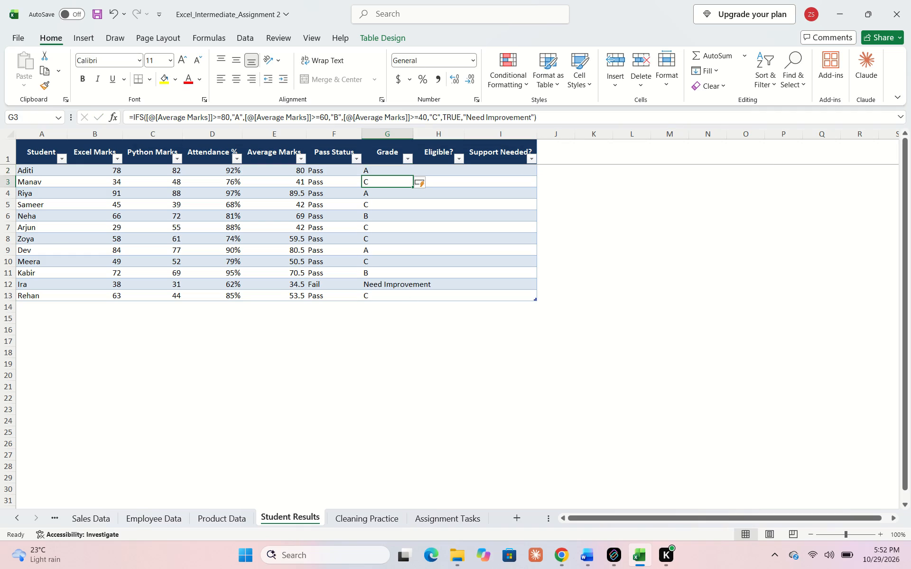
Check the Eligible? task instructions and start an IF formula with AND in H2, requiring Average Marks >=50.
left_click(441, 165)
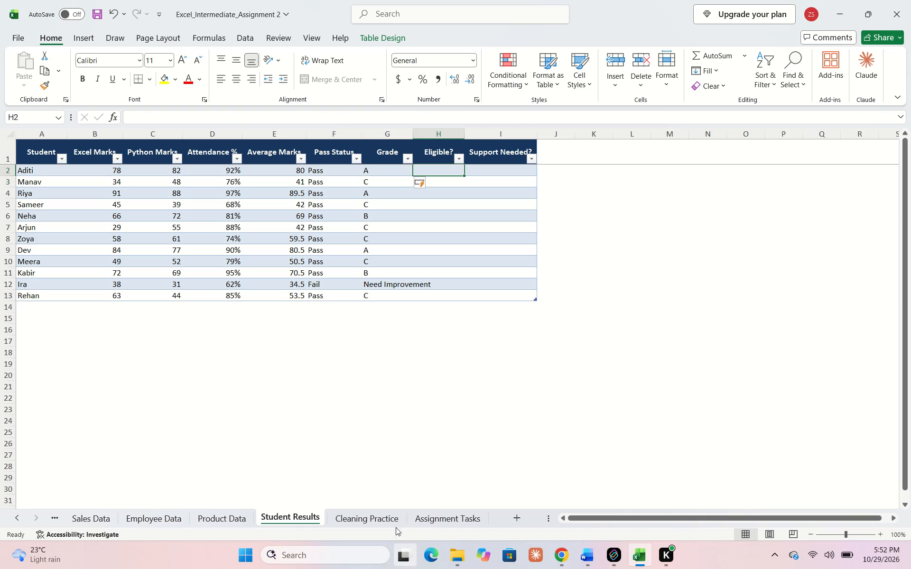
left_click(442, 515)
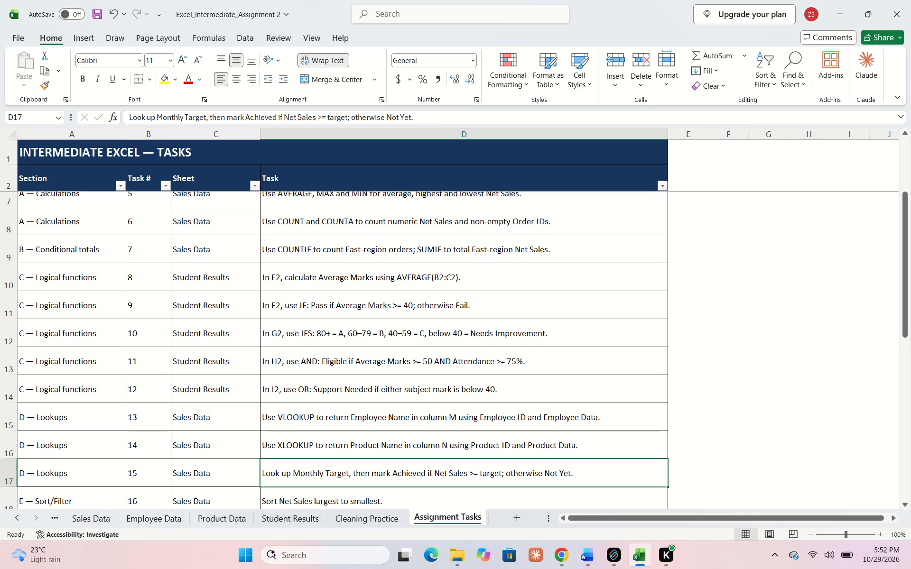
left_click(304, 520)
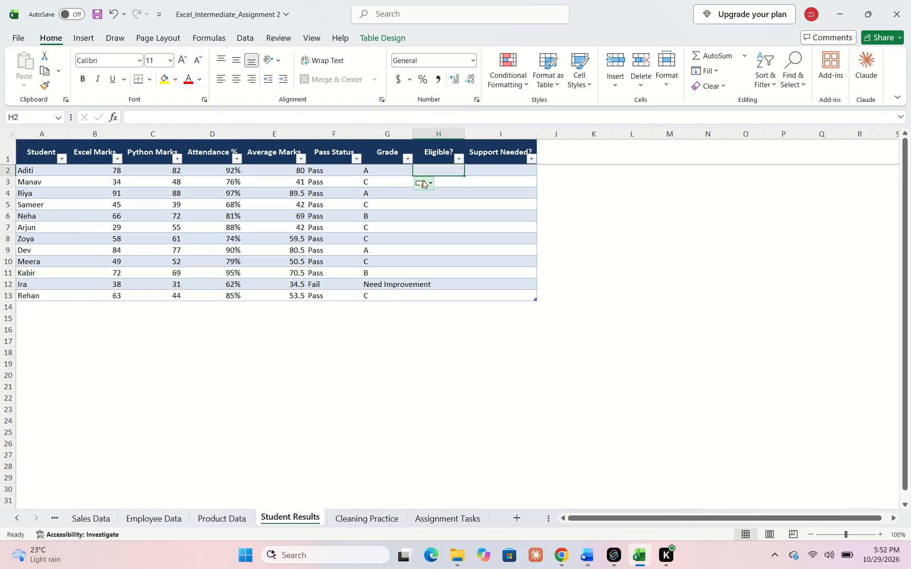
type("=if(and")
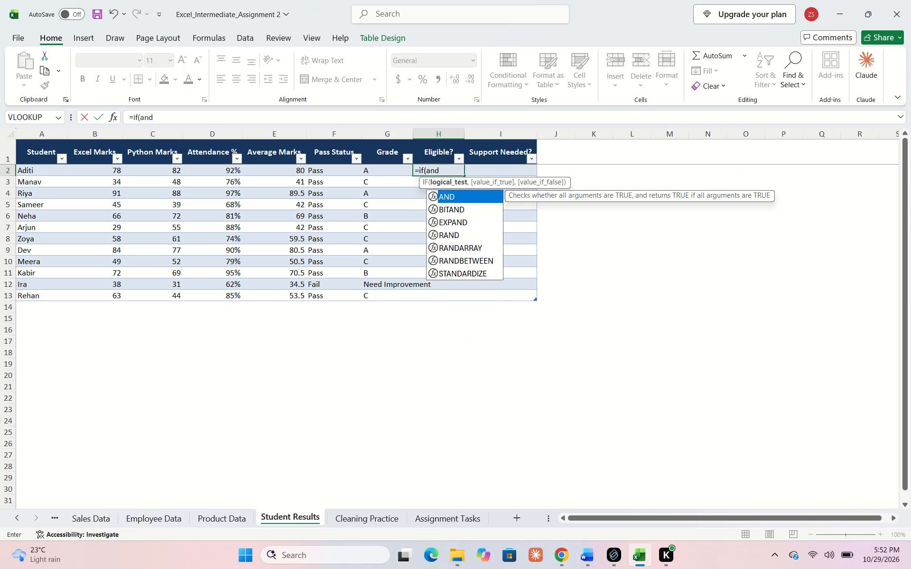
key("shift+parenleft")
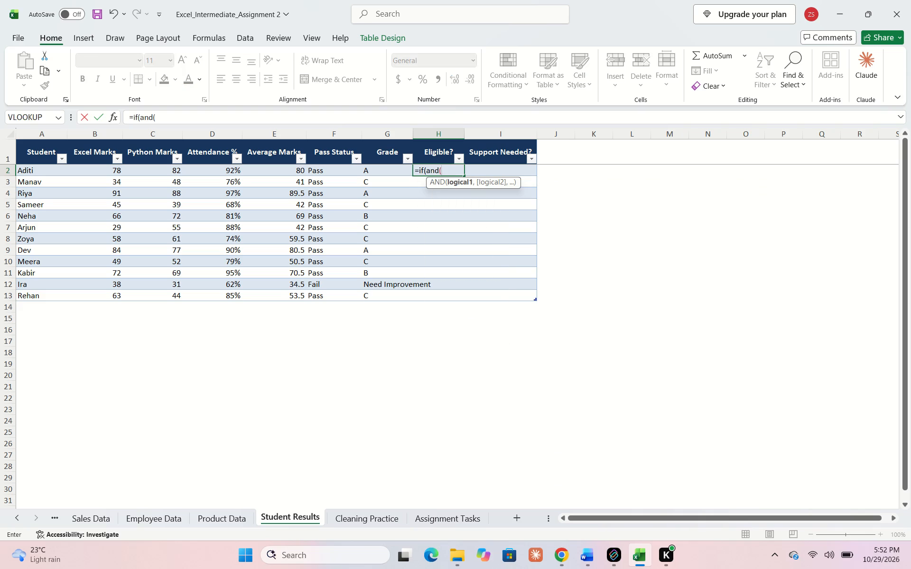
left_click(258, 170)
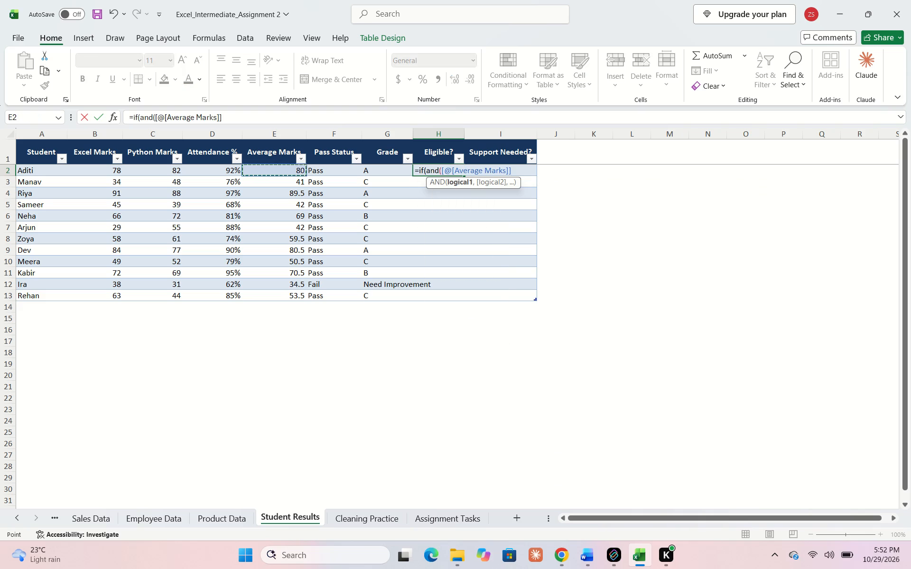
key("shift+greater")
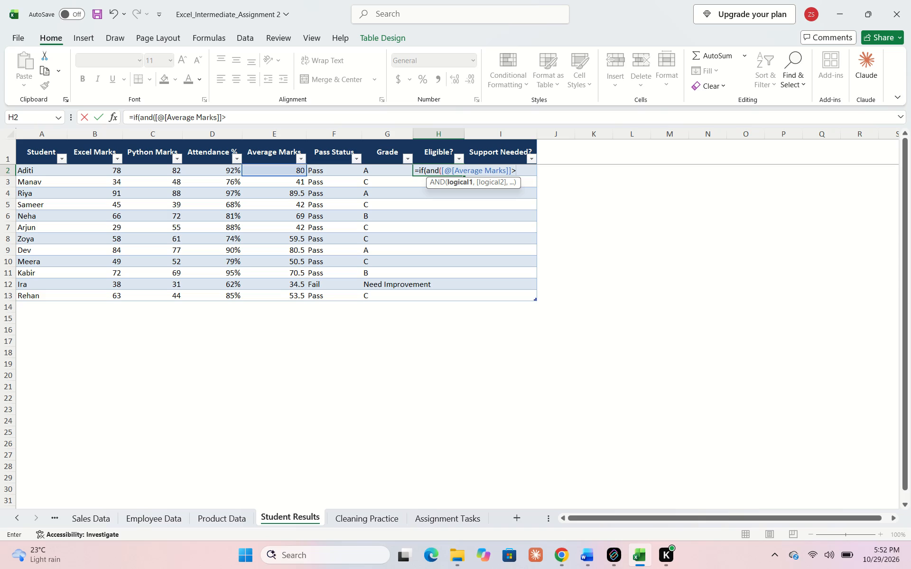
type("=50")
key("comma")
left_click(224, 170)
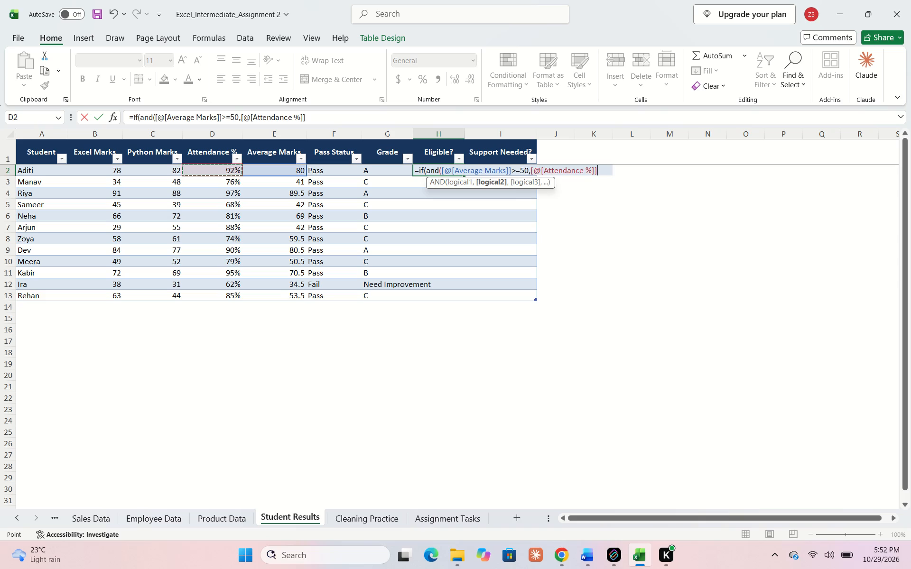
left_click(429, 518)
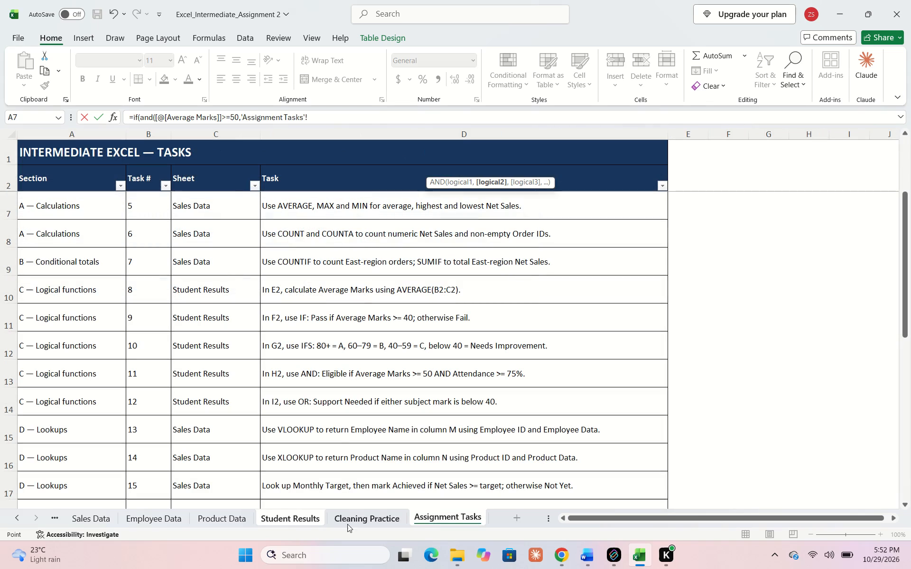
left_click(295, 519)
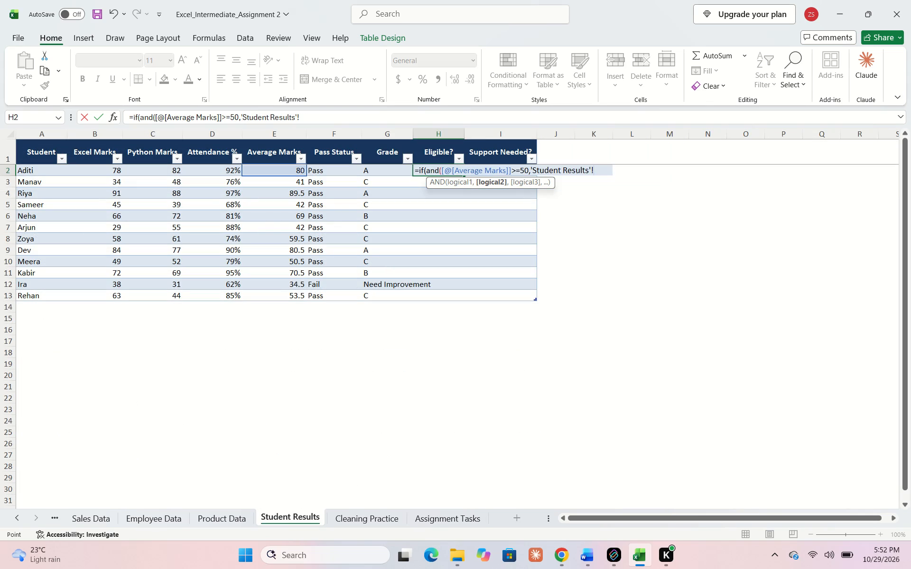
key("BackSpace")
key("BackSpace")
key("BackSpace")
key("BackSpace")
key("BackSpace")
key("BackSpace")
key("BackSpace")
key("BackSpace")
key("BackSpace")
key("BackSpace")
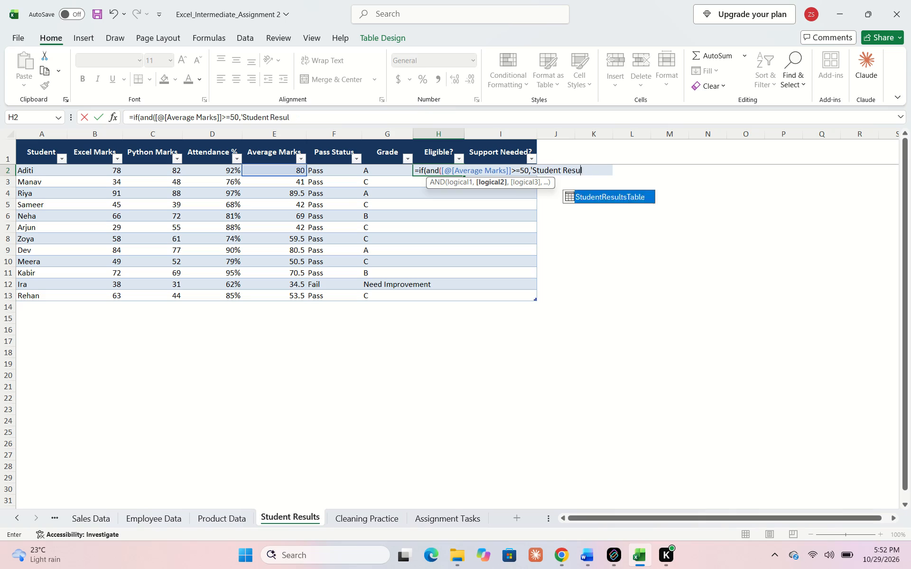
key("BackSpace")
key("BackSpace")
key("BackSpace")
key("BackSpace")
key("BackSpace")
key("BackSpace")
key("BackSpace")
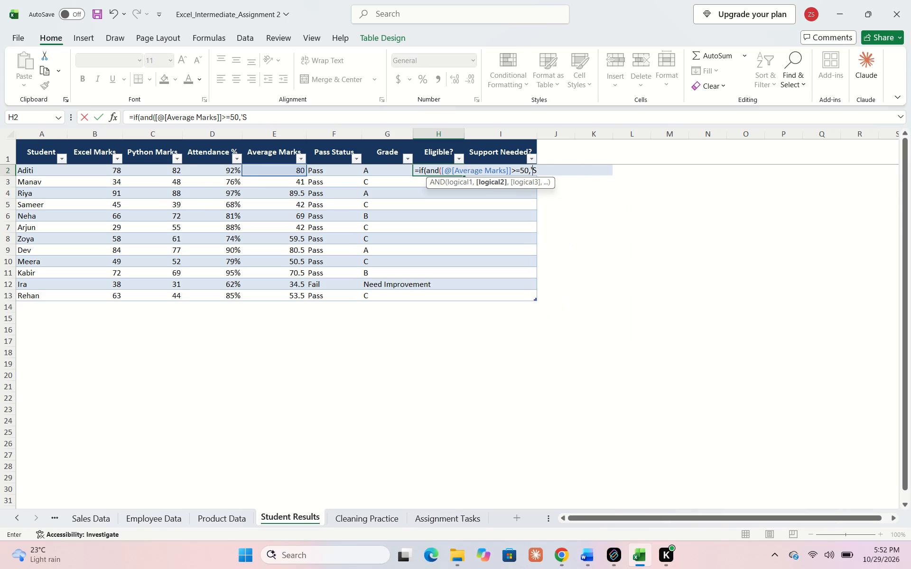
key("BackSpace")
Add Attendance % >=75% as the second AND condition in the Eligible? formula and close the AND test.
left_click(217, 169)
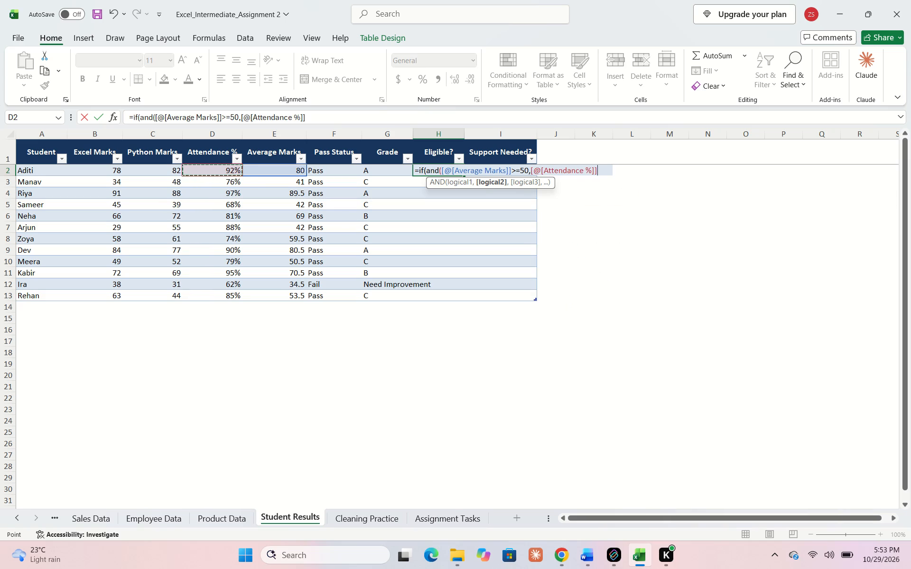
key("shift+greater")
key("equal")
type("75")
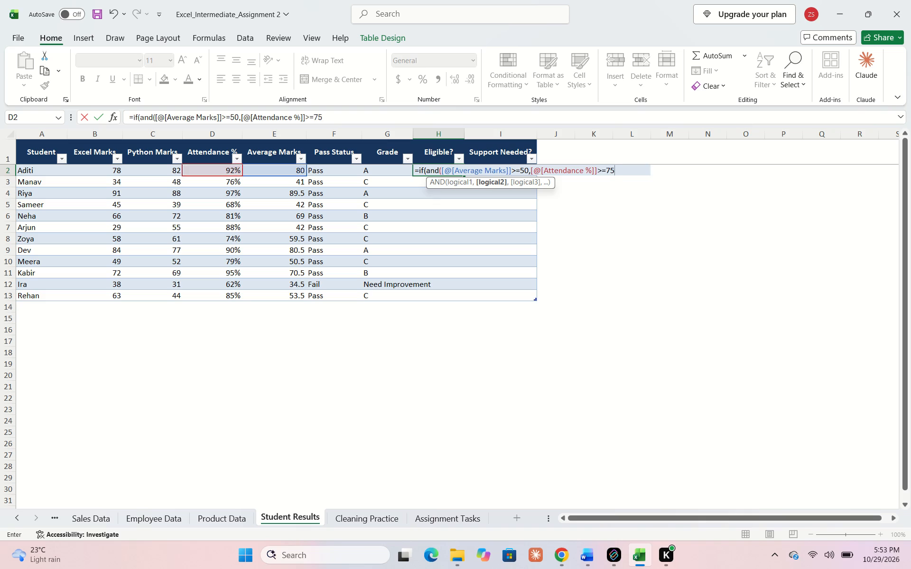
key("shift+percent")
key("shift+parenright")
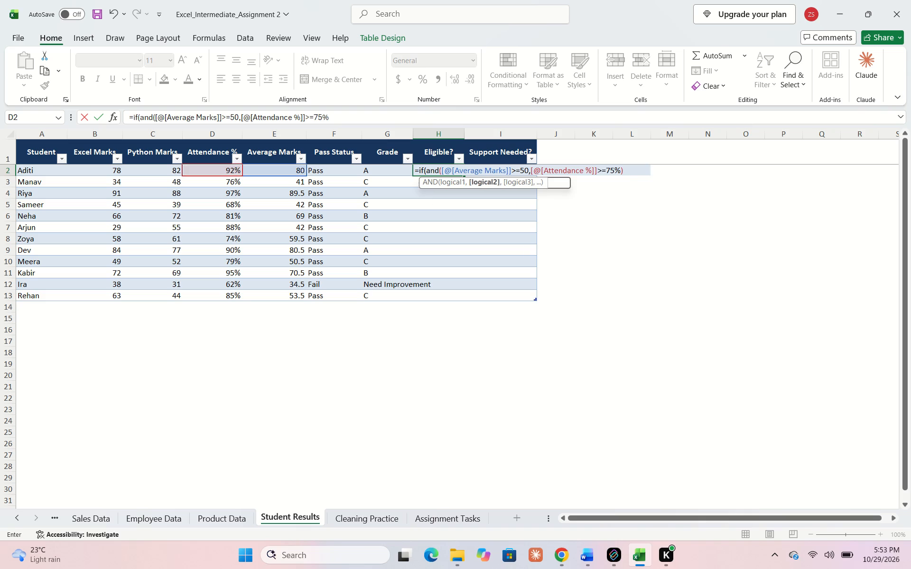
Complete the Eligible? formula to return "Eligible" when true and "Not Eligible" otherwise, filling the Eligible? column.
type(",")
key("space")
key("shift+quotedbl")
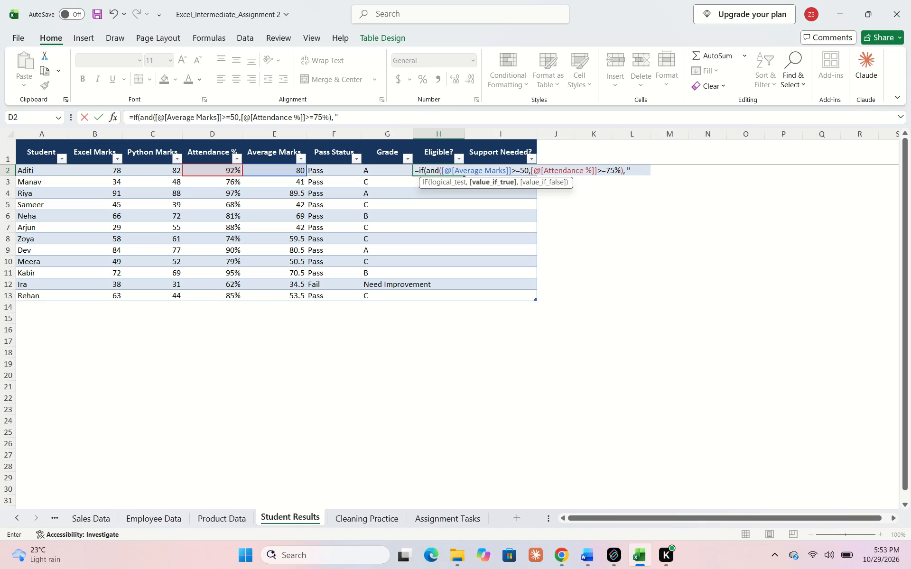
type("Eligible")
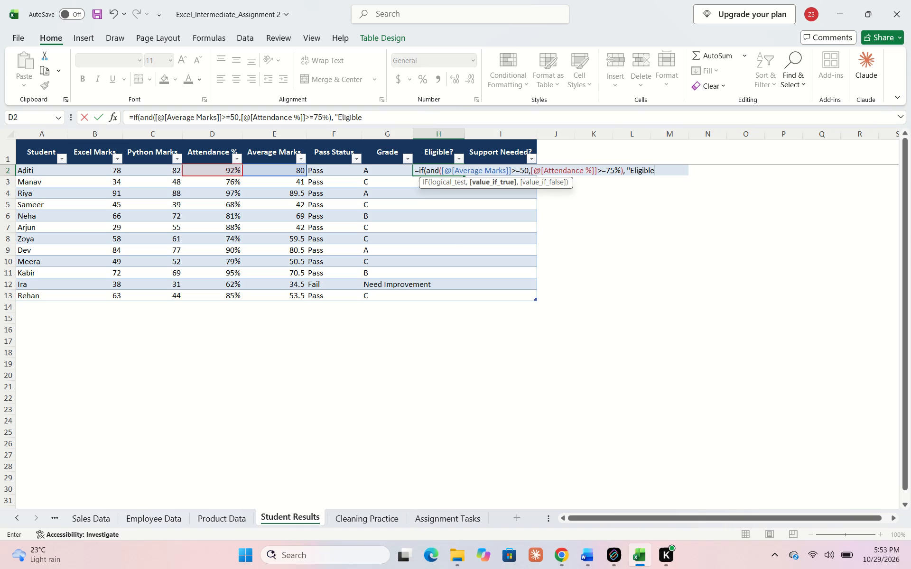
key("shift+quotedbl")
type(",")
key("space")
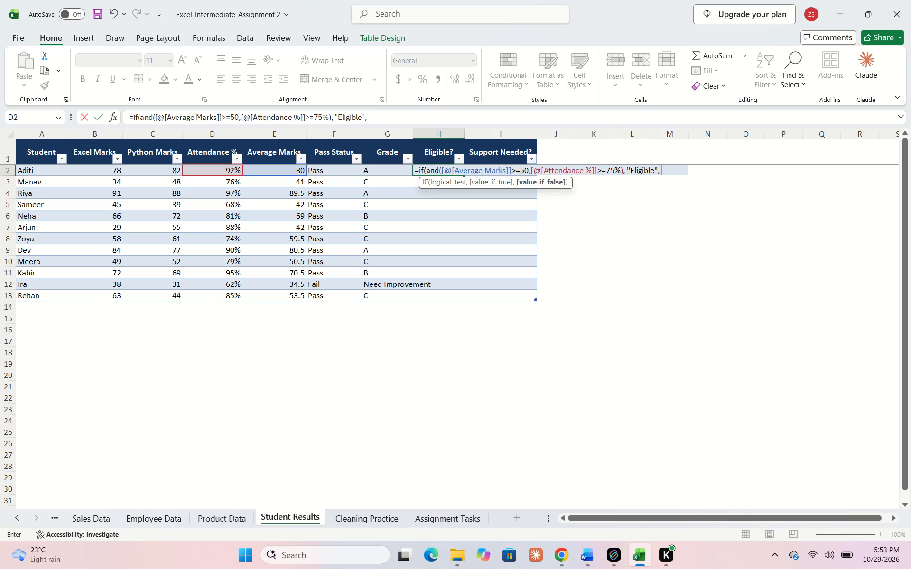
key("BackSpace")
left_click(627, 170)
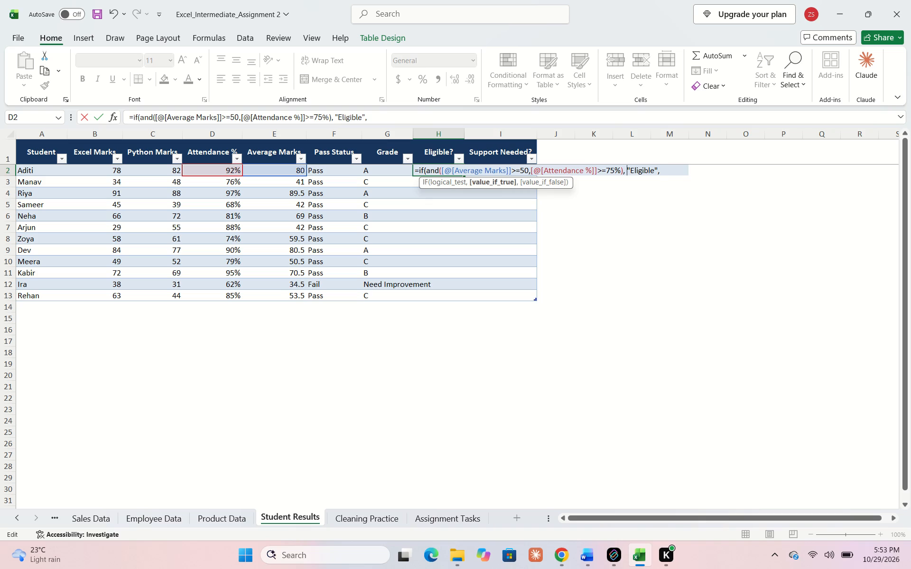
key("BackSpace")
left_click(660, 171)
type("\"Not Eligible")
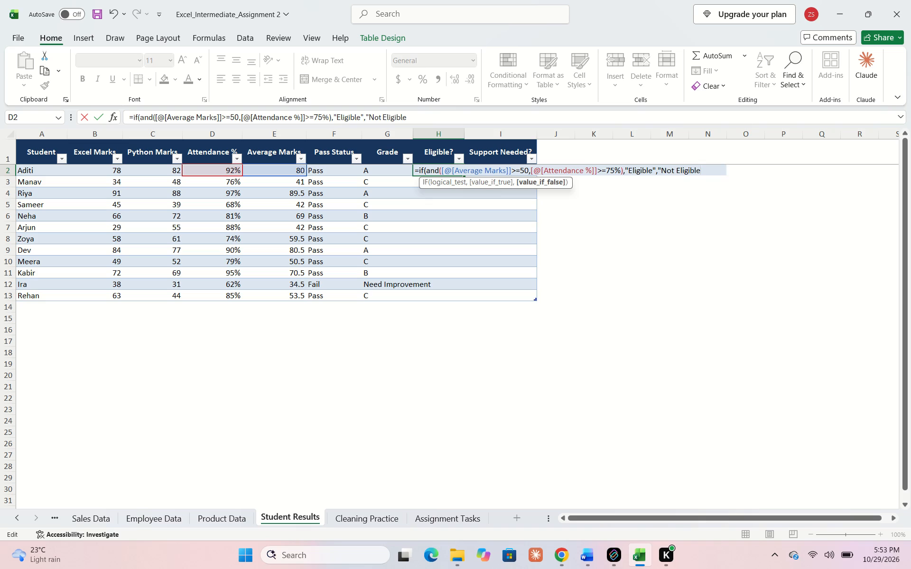
key("shift+quotedbl")
key("shift+parenright")
key("Return")
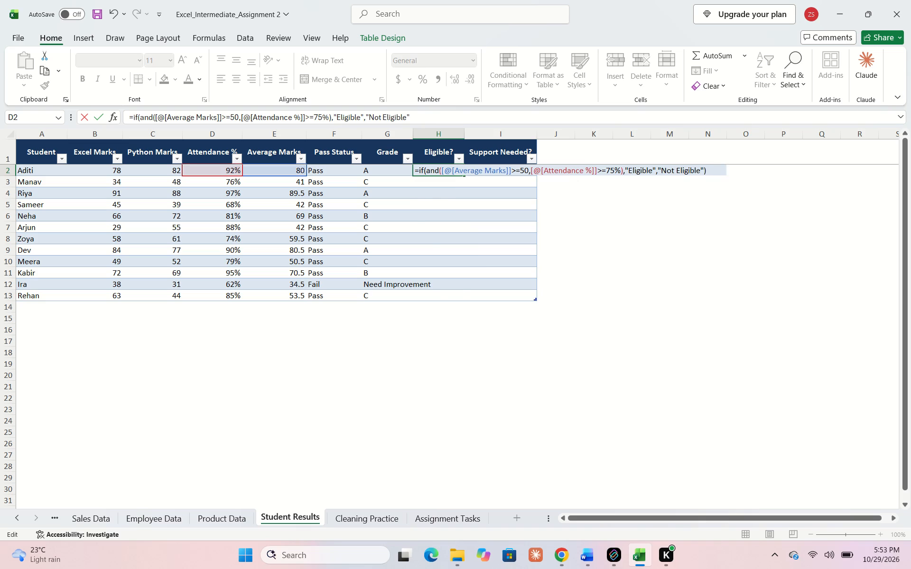
Review the Support Needed? task instructions on the Assignment Tasks sheet and return to Student Results.
left_click(512, 180)
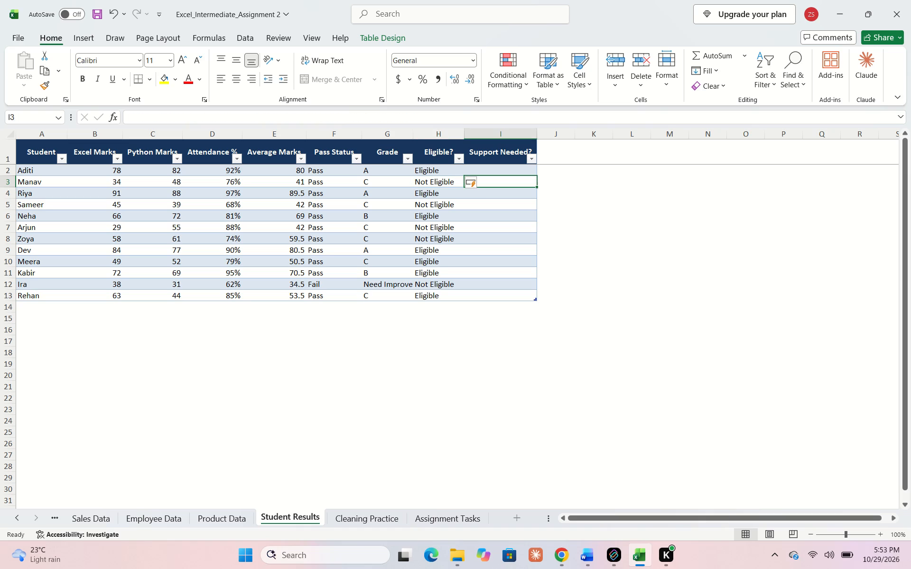
left_click(501, 173)
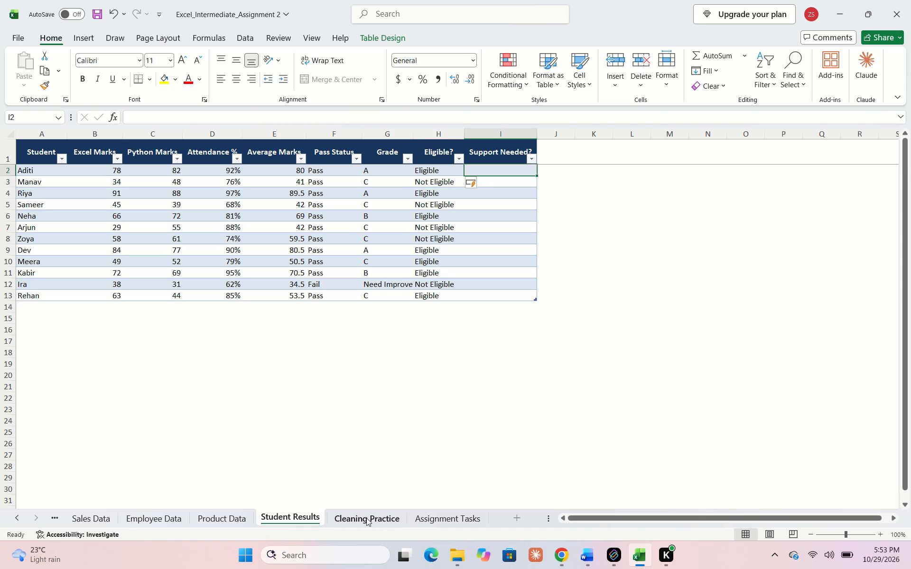
left_click(387, 515)
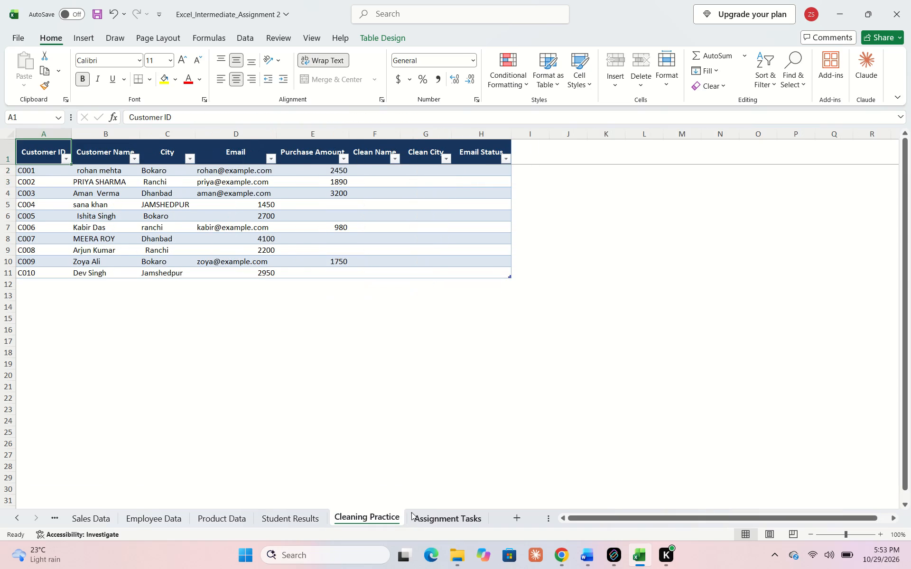
left_click(425, 513)
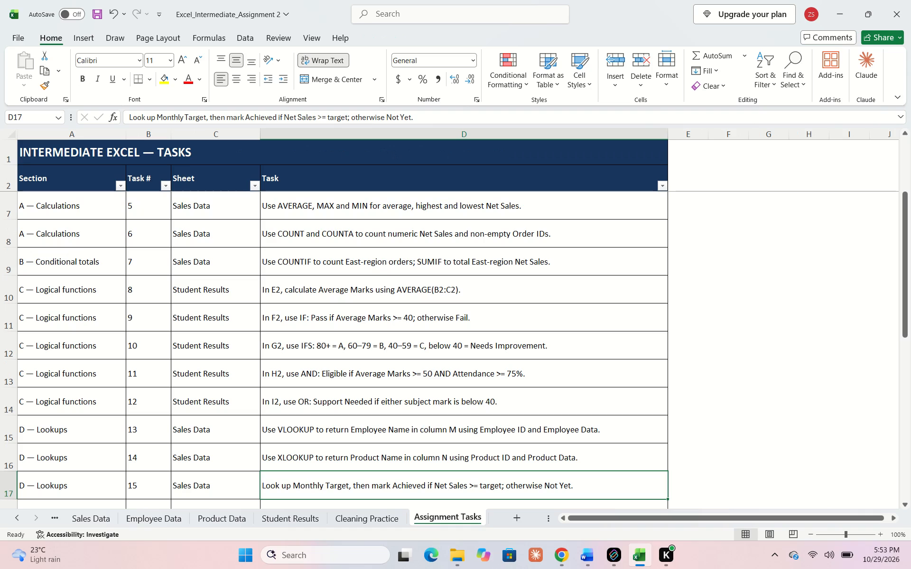
scroll(325, 432, "down", 1)
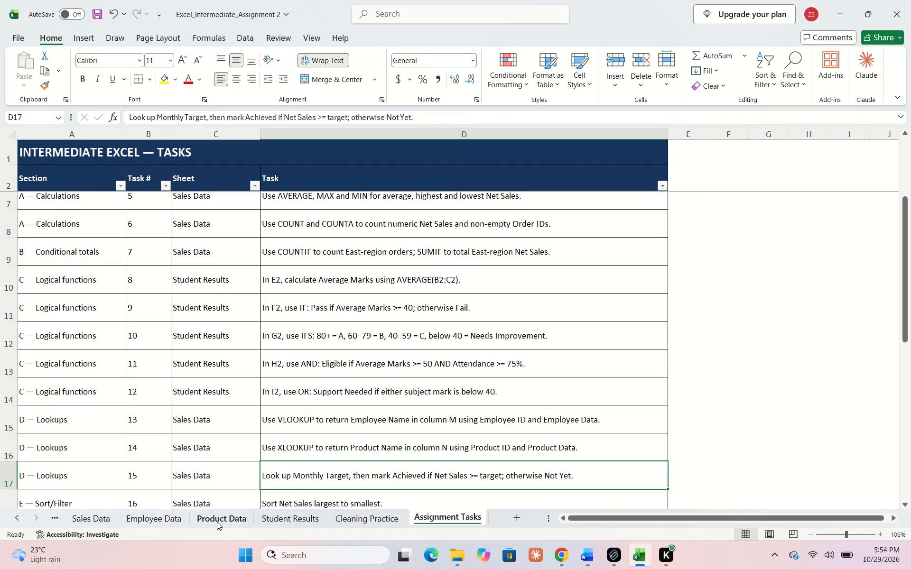
left_click(160, 518)
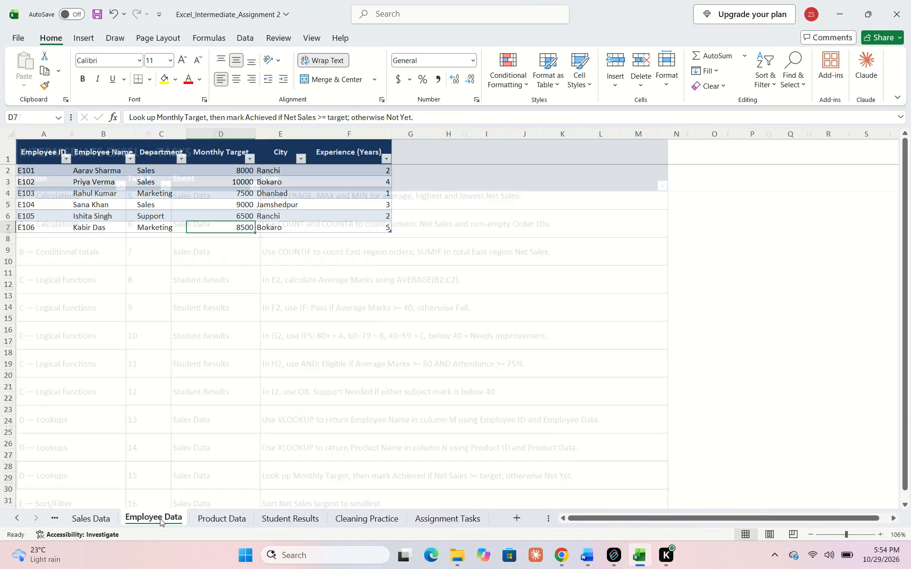
left_click(280, 517)
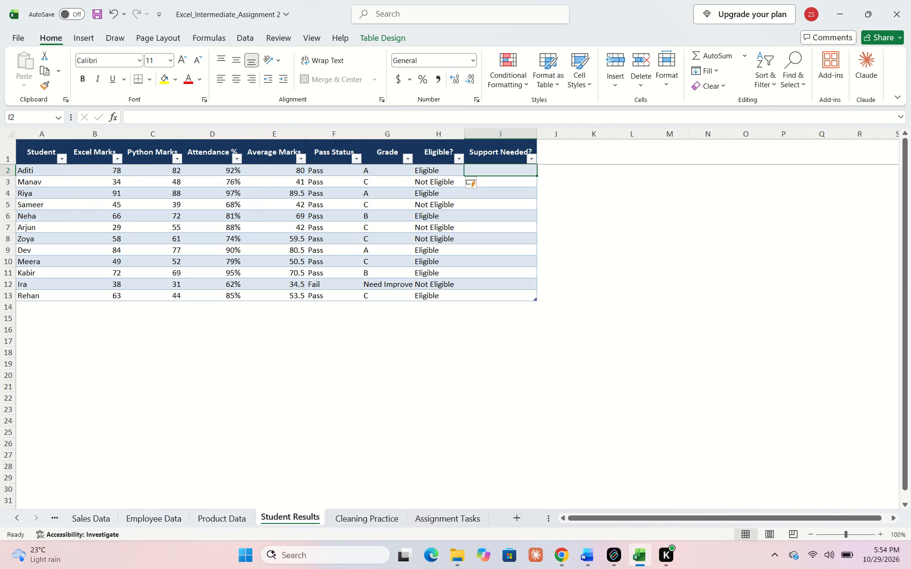
Start an IF formula in I2 with an OR test for Excel Marks <40 or Python Marks <40.
left_click(491, 169)
key("equal")
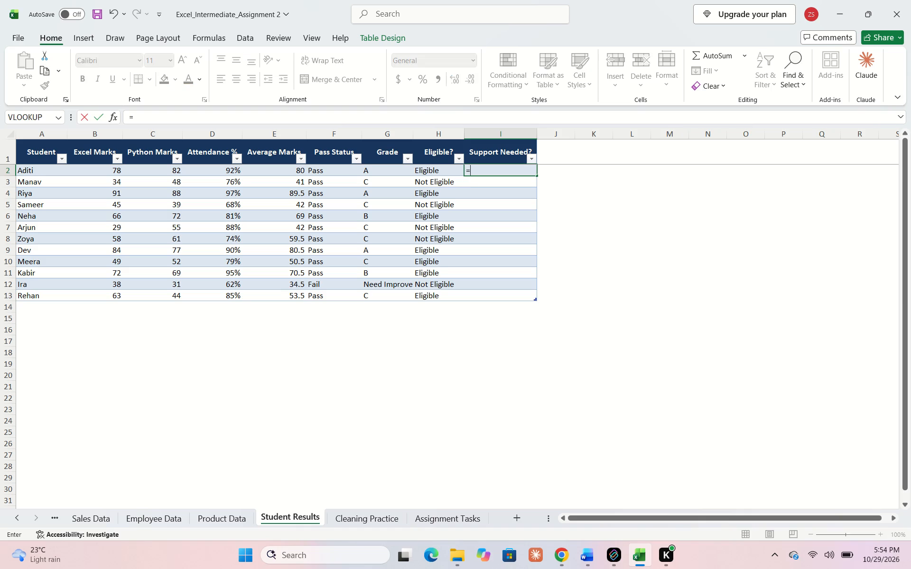
type("9f")
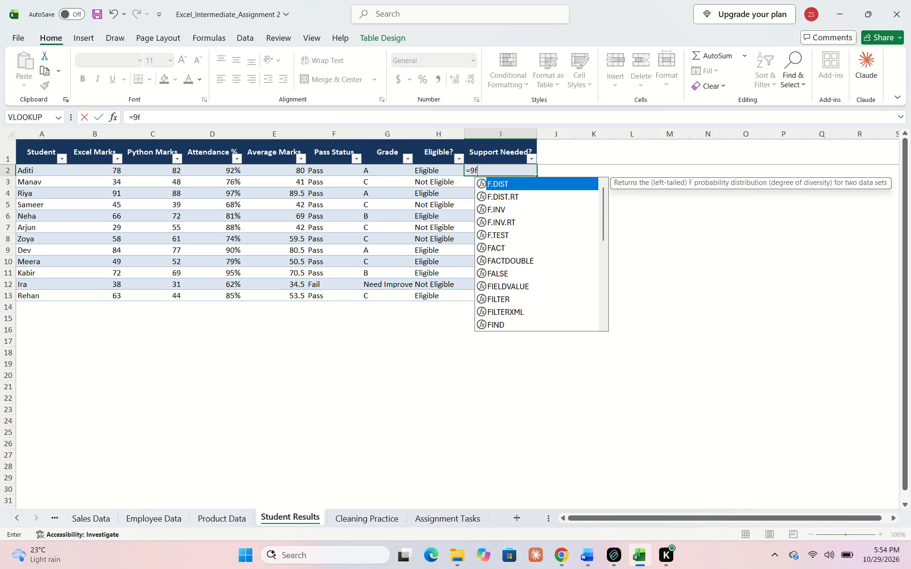
key("BackSpace")
key("BackSpace")
type("if")
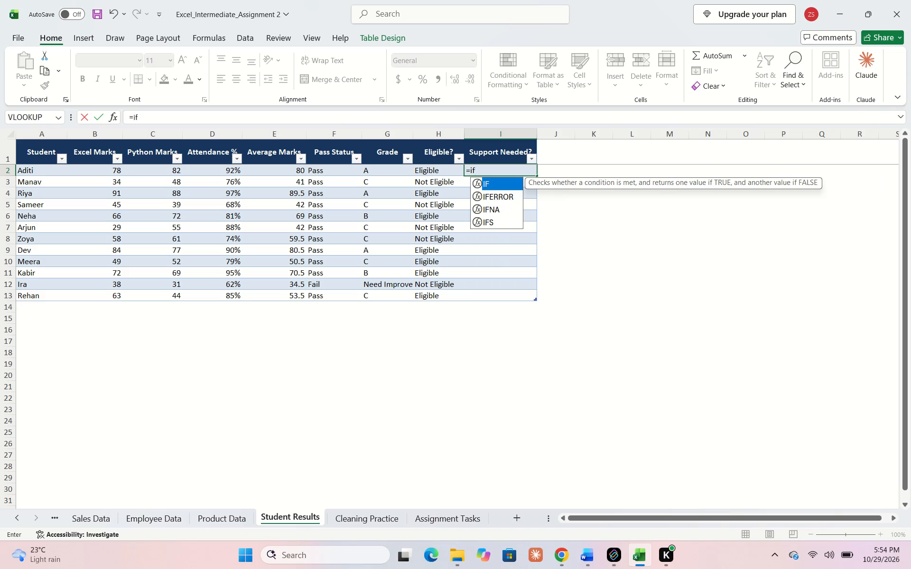
key("shift+parenleft")
type("or")
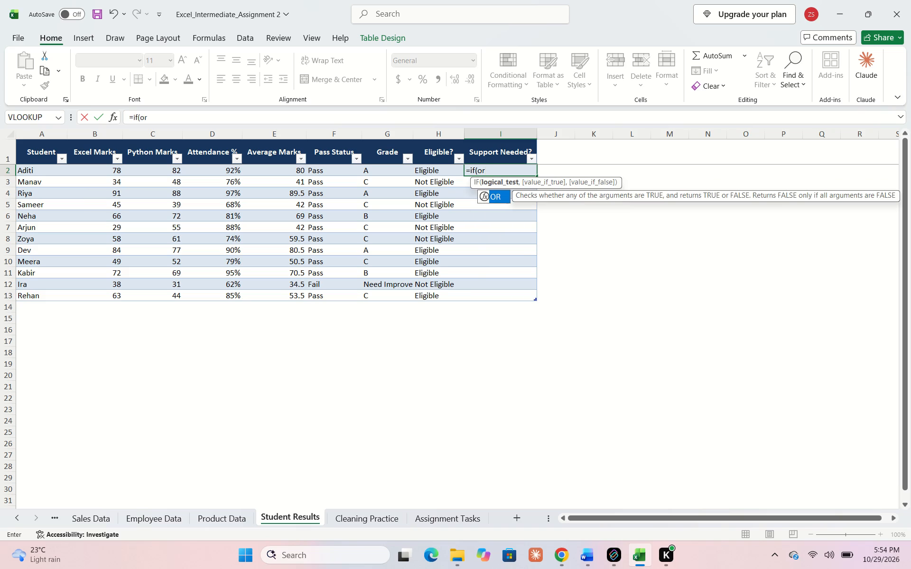
key("shift+parenleft")
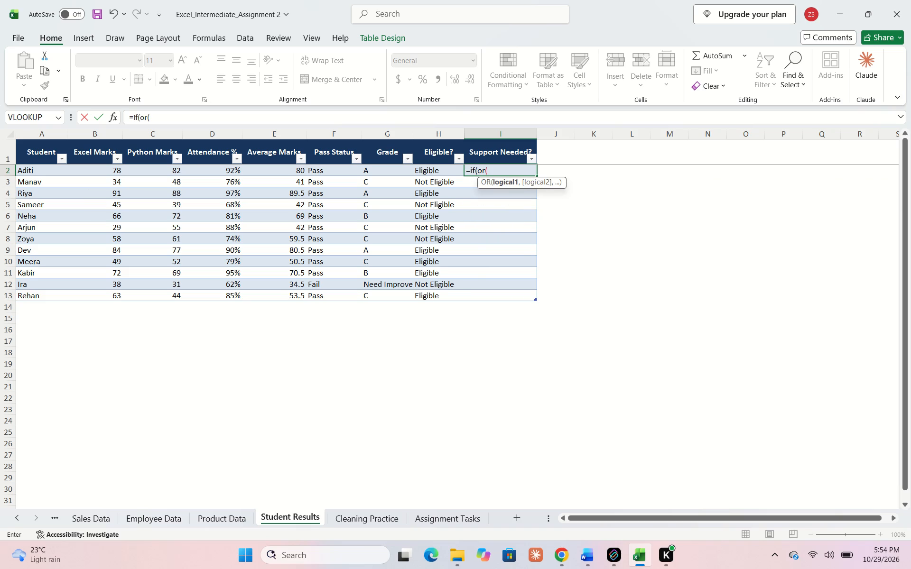
left_click(112, 173)
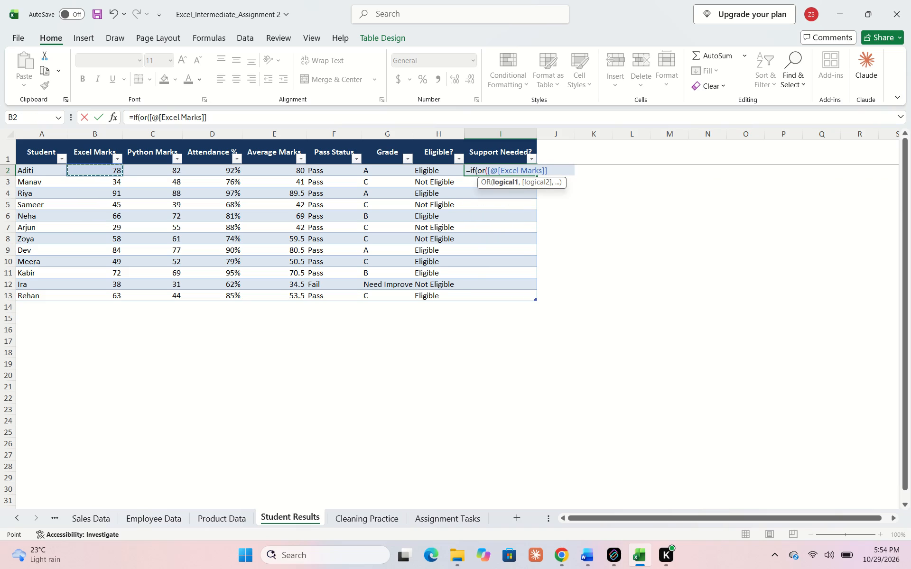
type("<40")
key("comma")
left_click(158, 172)
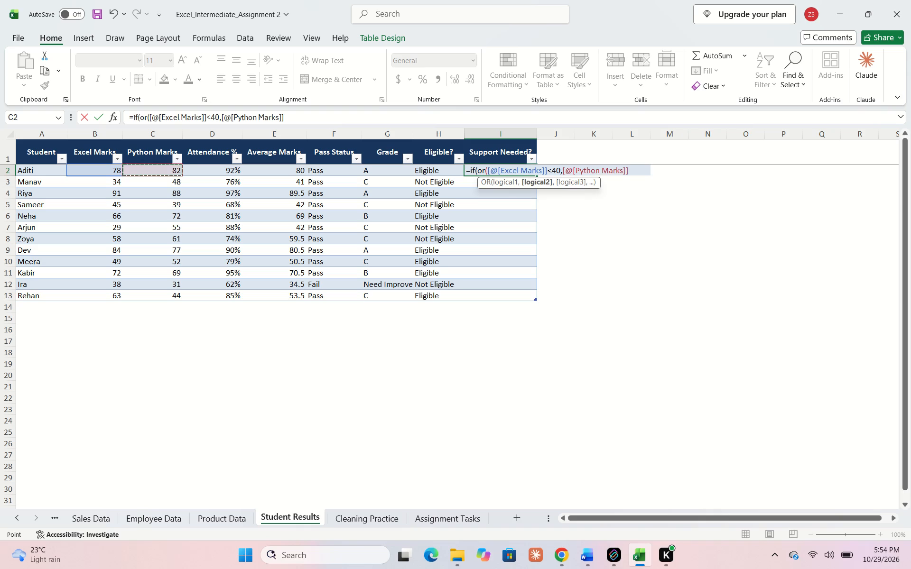
type("<40")
key("shift+parenright")
Close the OR test in I2, return "Support Needed" when true, and begin the false result with "Not".
type(", S")
key("BackSpace")
key("BackSpace")
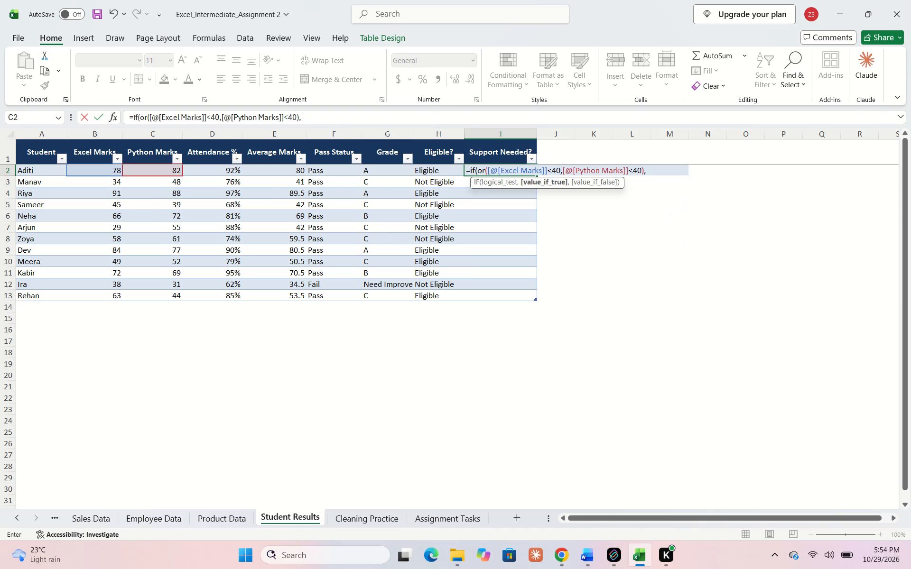
type("\"Suppor")
key("BackSpace")
type("rt")
key("space")
type("Needed")
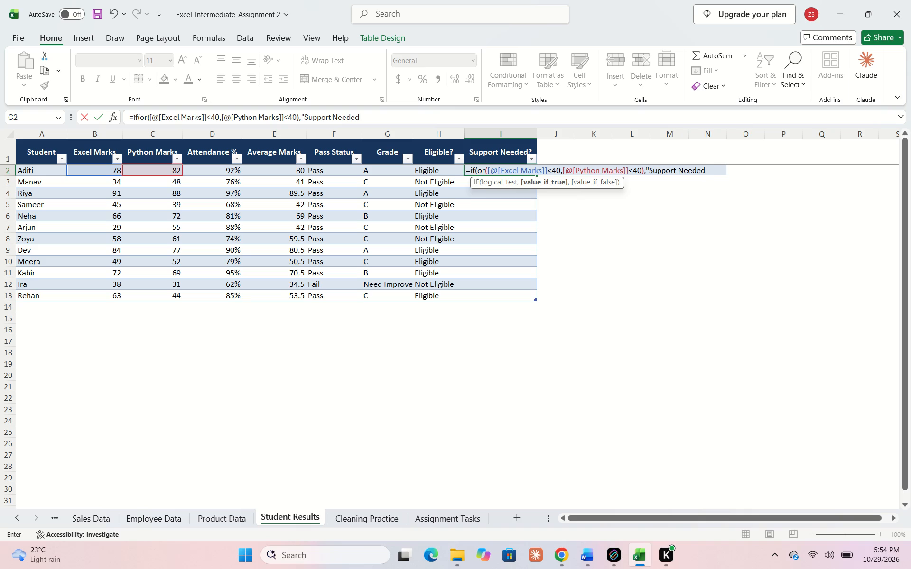
type("\",")
key("space")
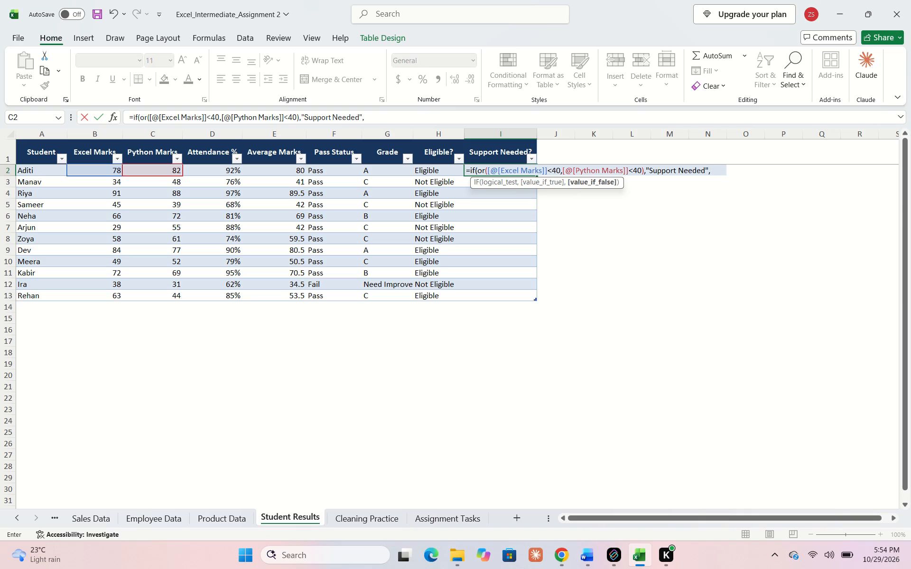
key("BackSpace")
key("shift+quotedbl")
key("shift+n")
type("ot")
key("space")
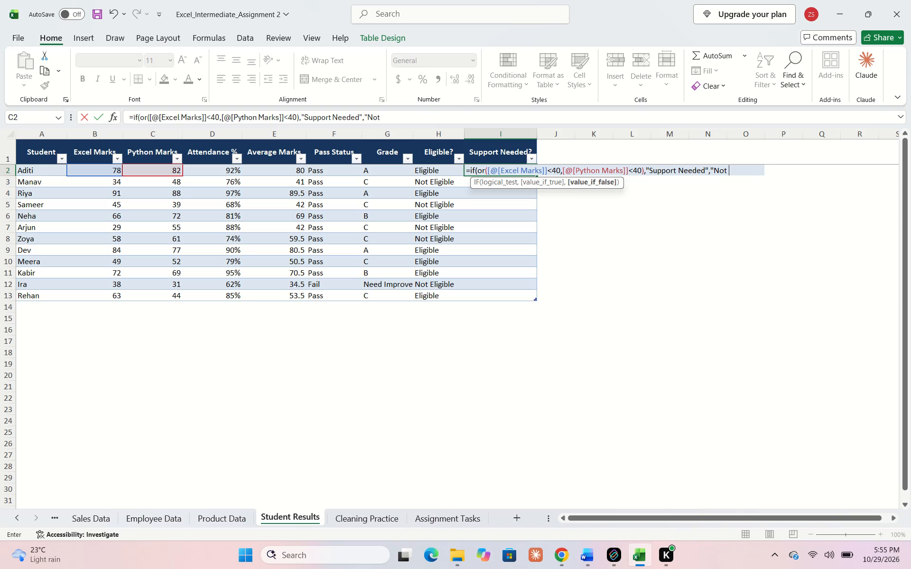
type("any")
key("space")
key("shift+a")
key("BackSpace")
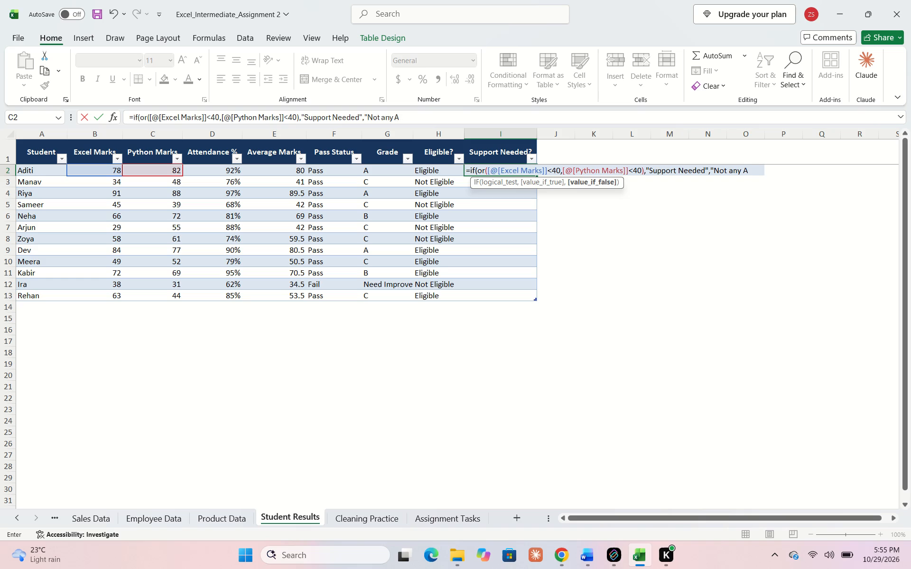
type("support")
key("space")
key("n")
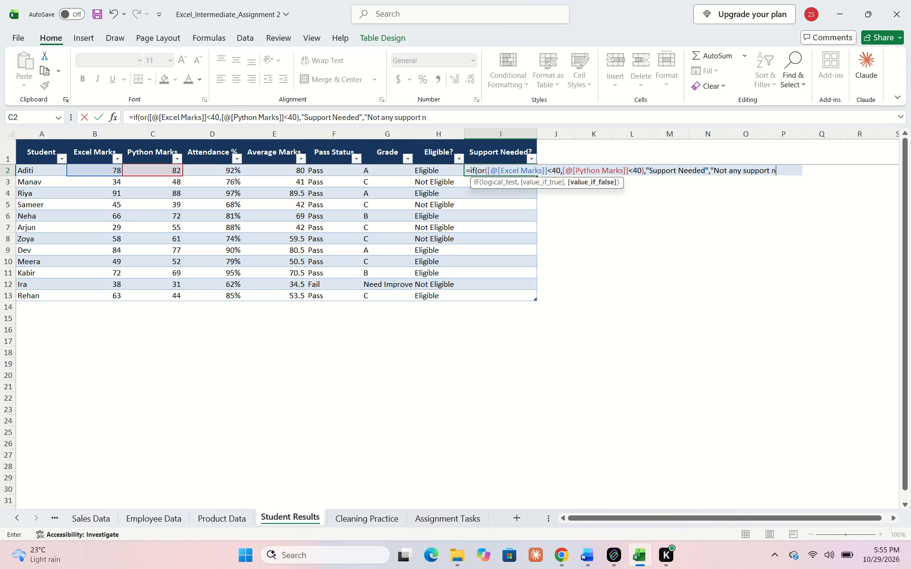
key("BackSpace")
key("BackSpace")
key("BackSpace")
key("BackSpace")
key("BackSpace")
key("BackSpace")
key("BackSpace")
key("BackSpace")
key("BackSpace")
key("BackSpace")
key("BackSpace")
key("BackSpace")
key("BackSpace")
Finish the false result as "Not Needed" and close the IF formula, filling the Support Needed? column.
key("n")
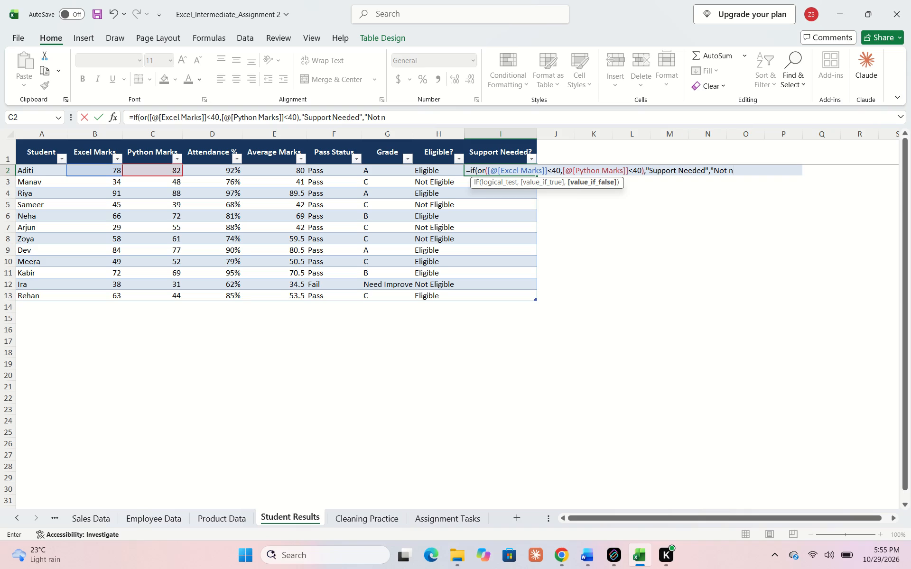
key("BackSpace")
type("Neede")
key("d")
type("\")")
key("Return")
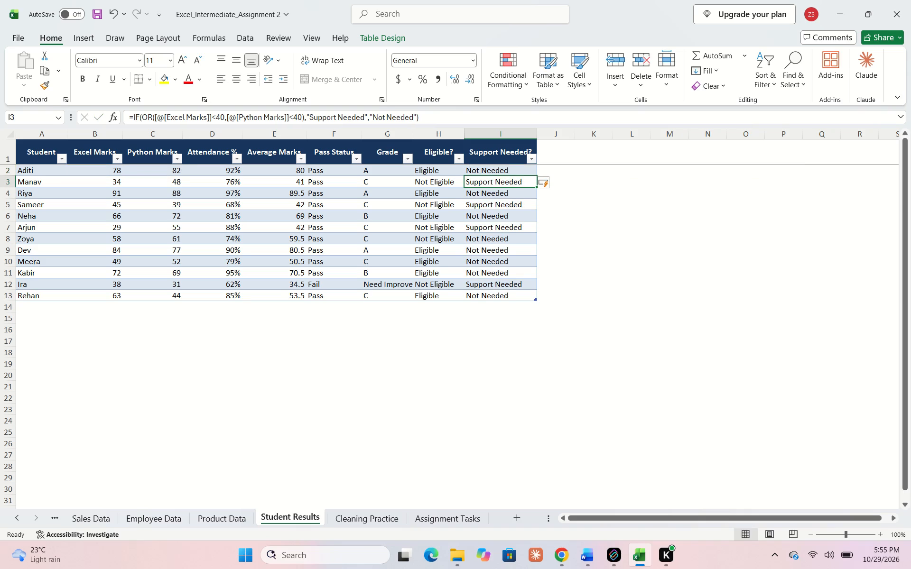
Widen the Clean Name column on the Cleaning Practice sheet.
left_click(362, 513)
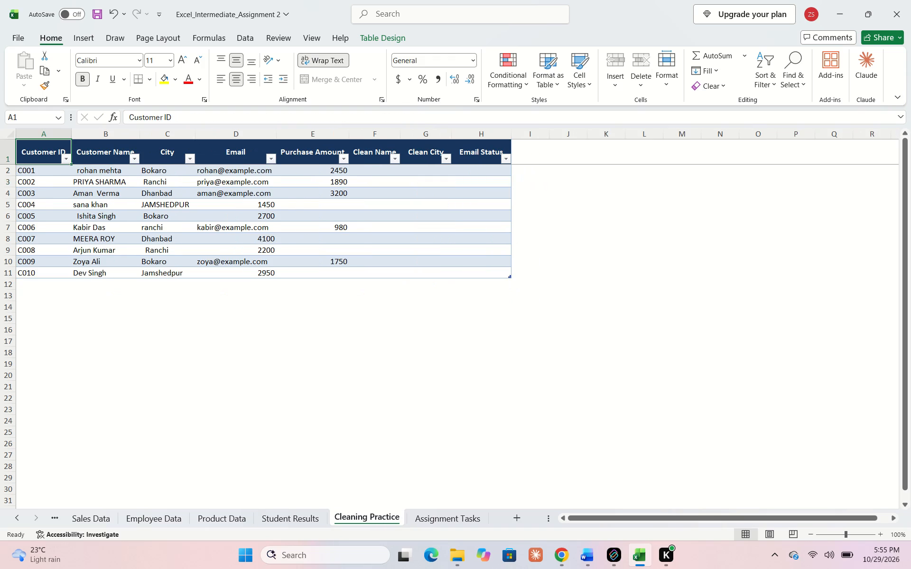
left_click_drag(400, 135, 430, 133)
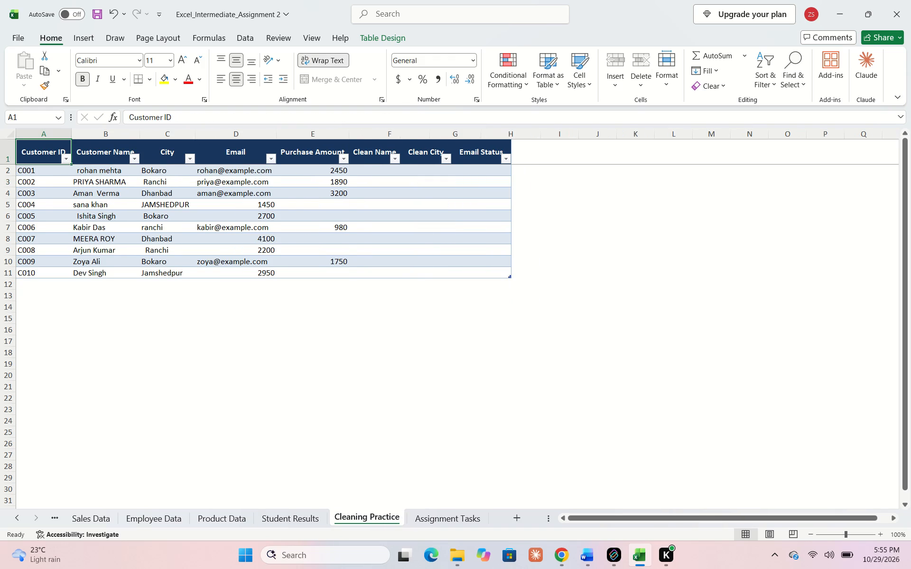
Fill the Clean Name column with a TRIM formula wrapping PROPER of Customer Name, entered in F2.
left_click(384, 173)
key("equal")
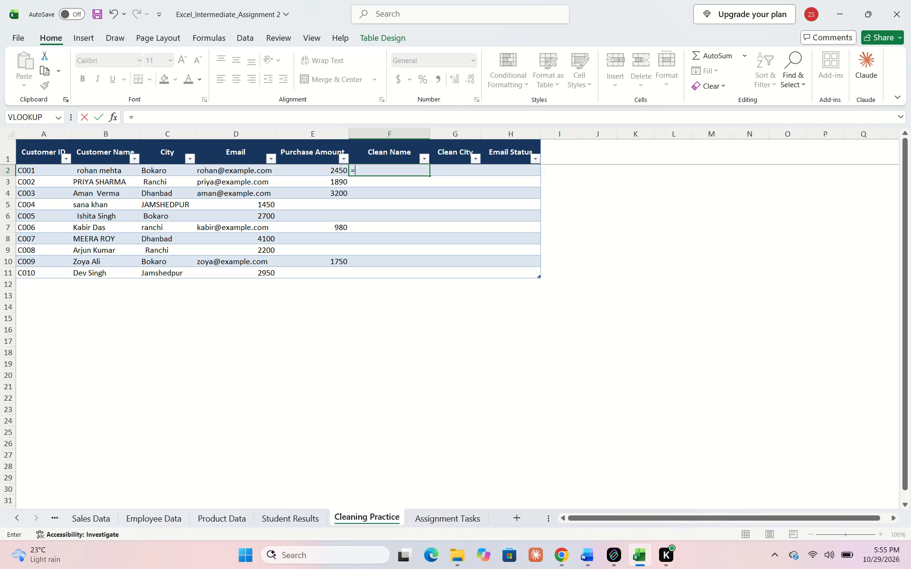
type("trim")
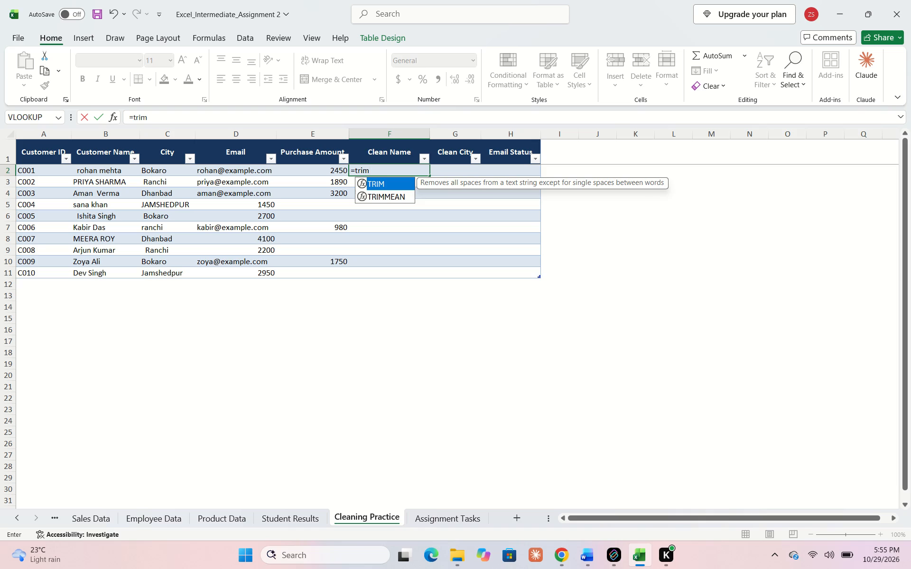
key("shift+parenleft")
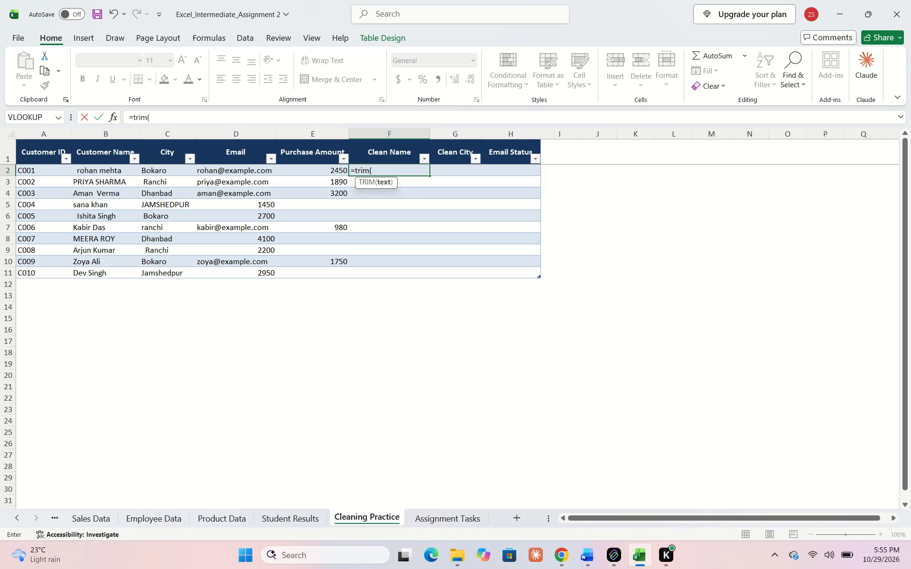
type("pro")
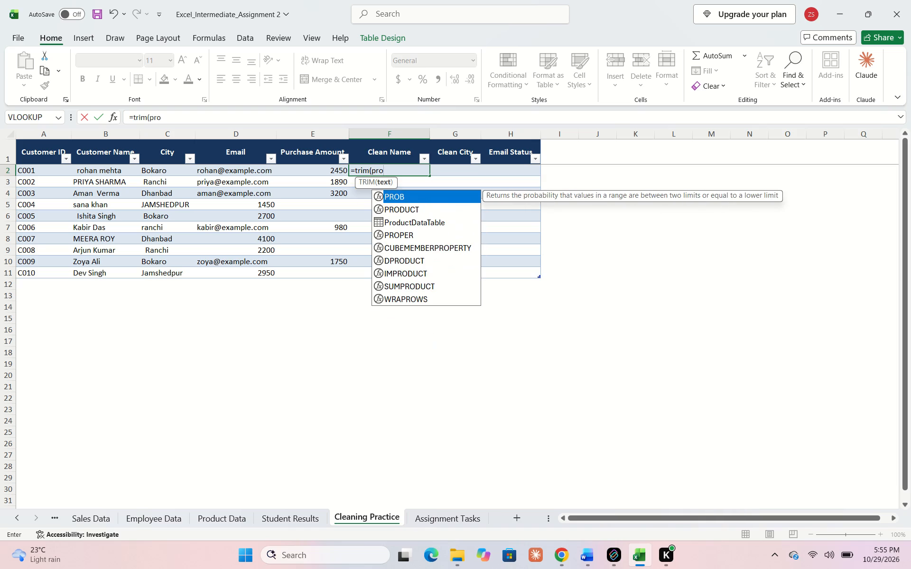
key("p")
type("er")
key("shift+parenleft")
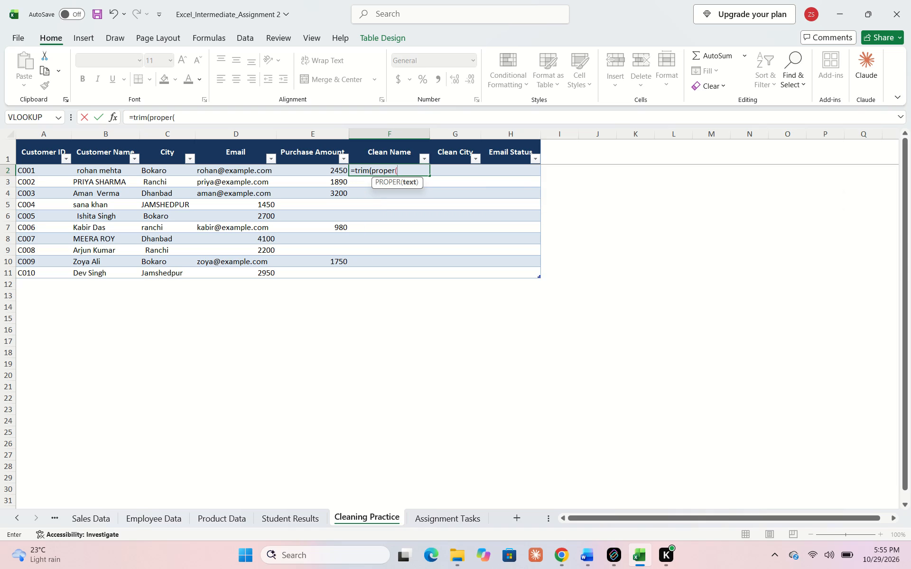
left_click(111, 172)
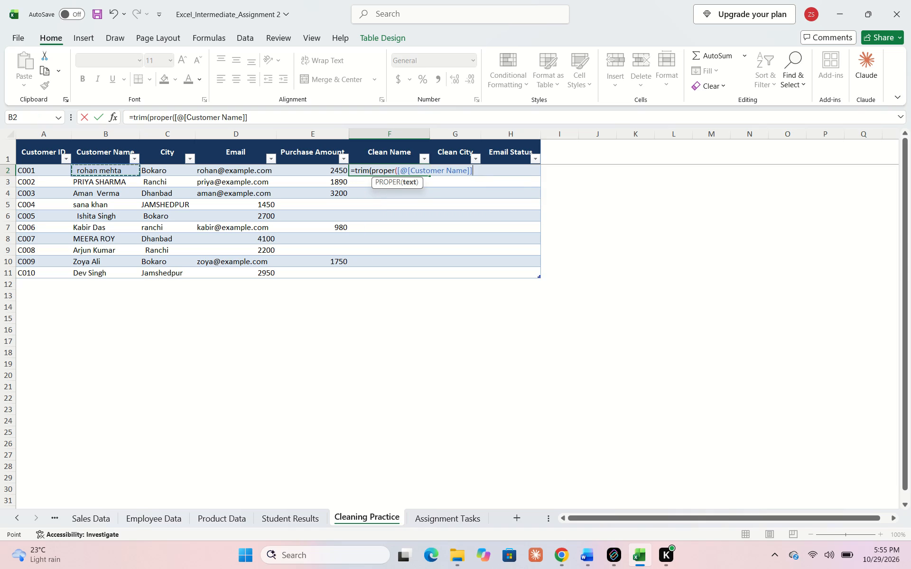
key("shift+parenright")
key("Return")
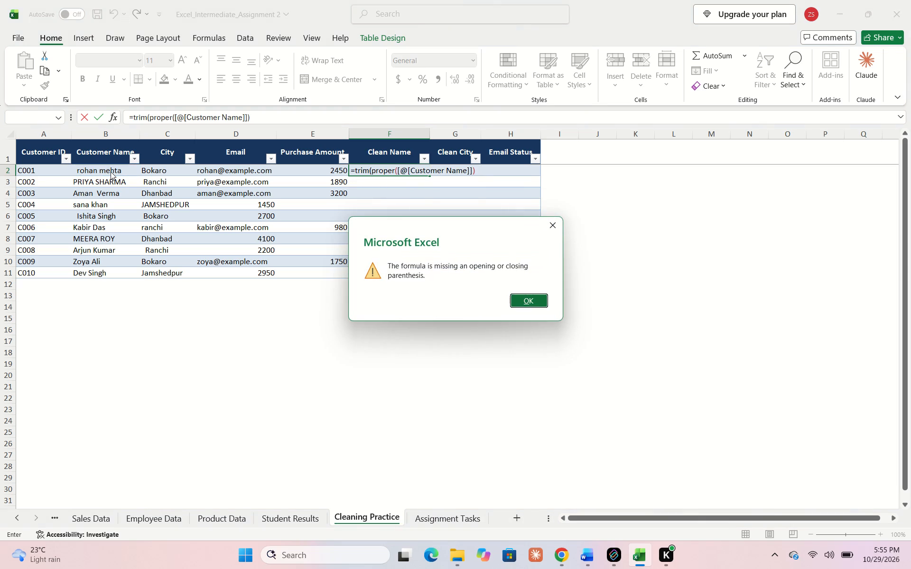
key("Return")
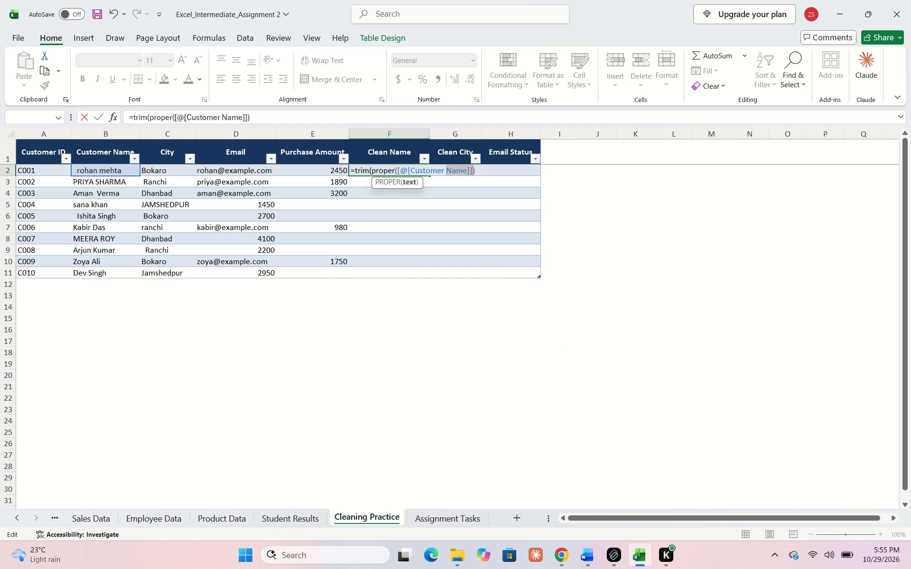
left_click(478, 171)
key("shift+parenright")
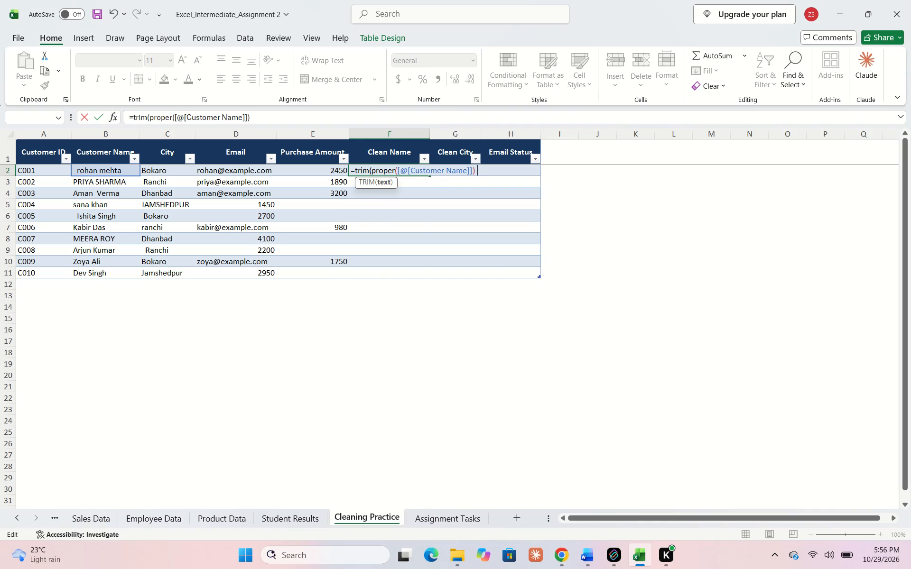
key("Return")
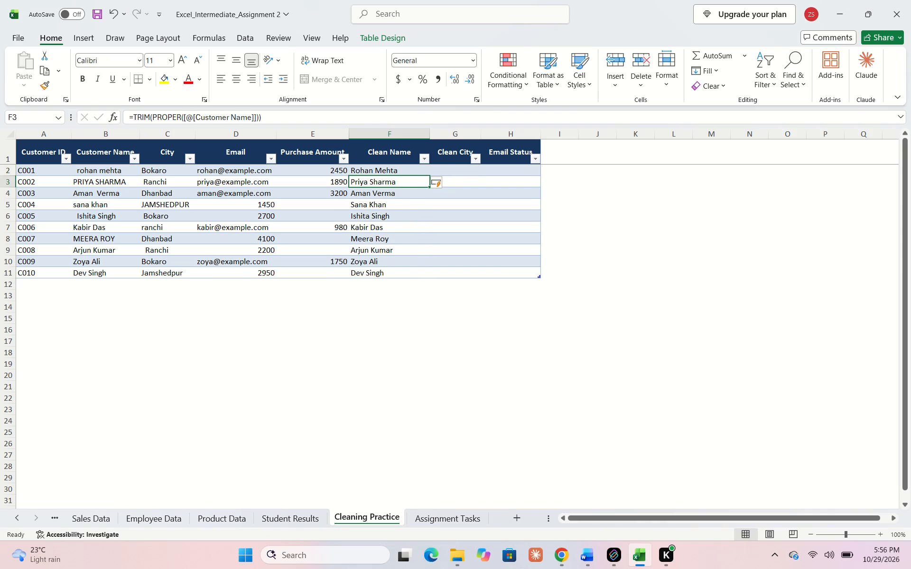
Fill the Clean City column with a TRIM formula wrapping PROPER of City, entered in G2.
left_click(452, 165)
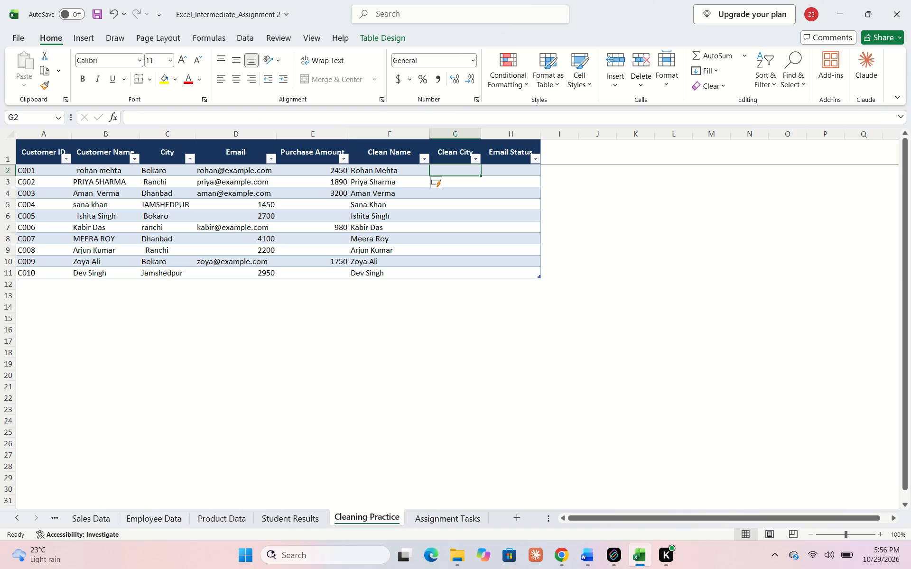
key("equal")
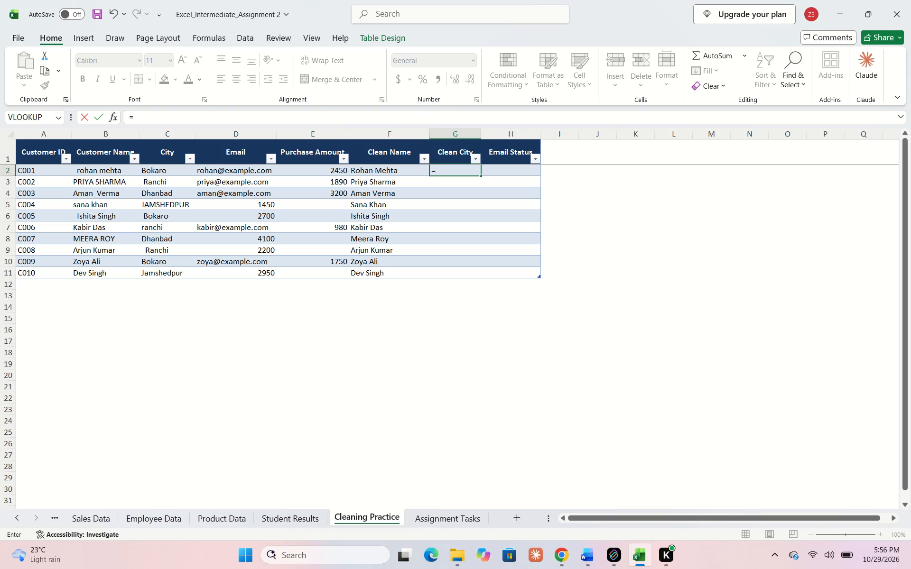
type("trim")
key("shift+parenleft")
type("proper")
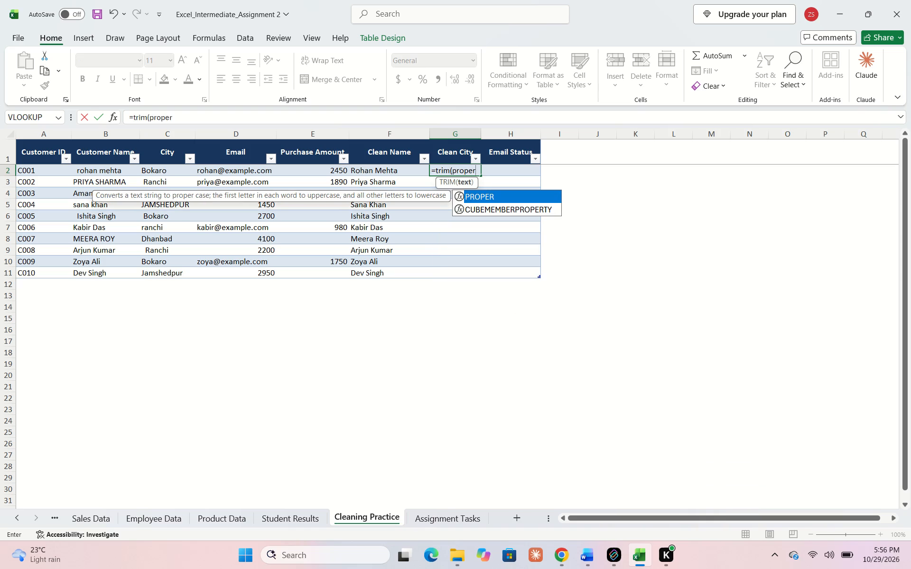
key("shift+parenleft")
left_click(160, 172)
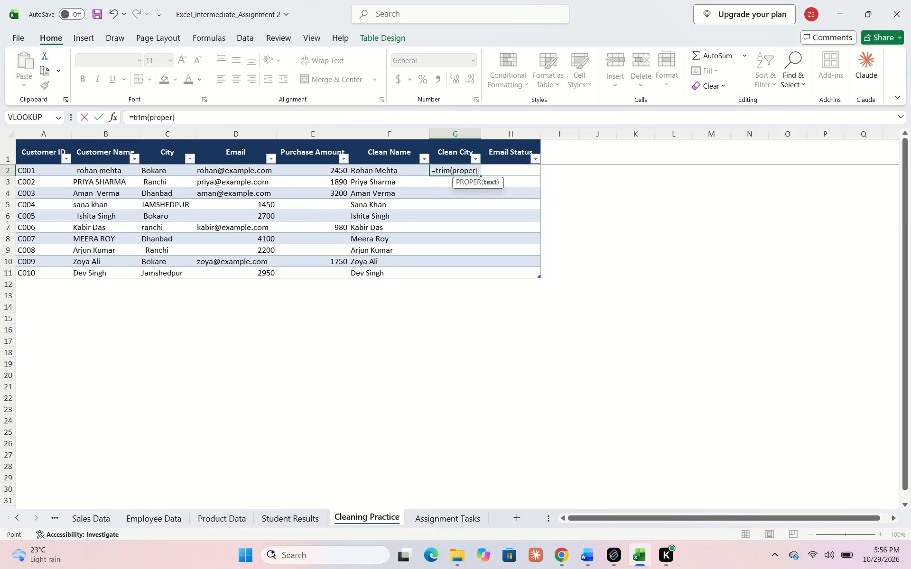
type("))")
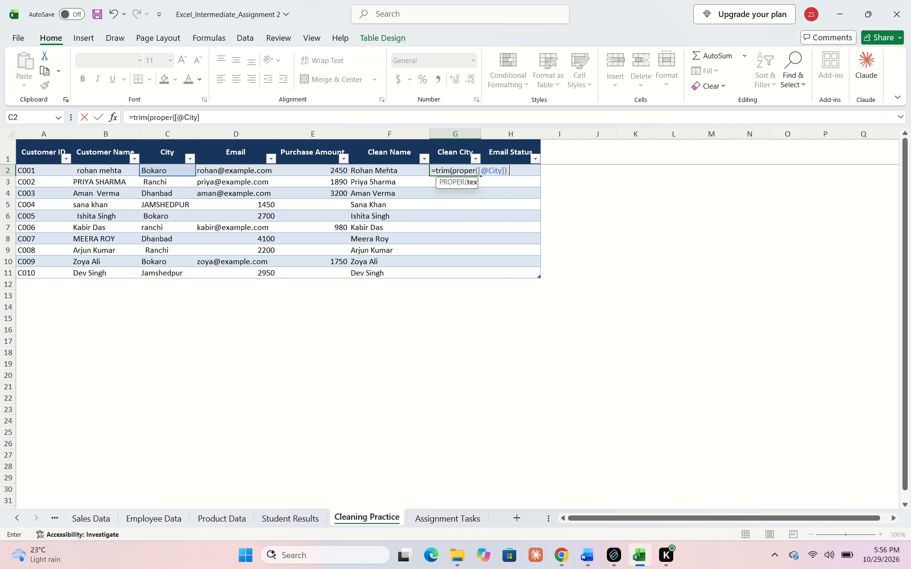
key("Return")
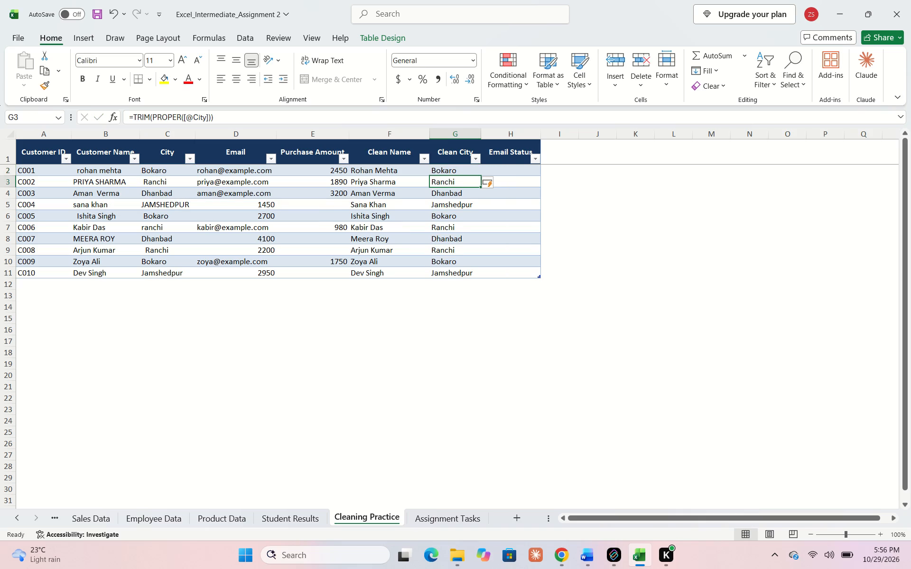
Review the Assignment Tasks sheet for the Email Status instructions, check Student Results, and return to Cleaning Practice.
left_click(504, 165)
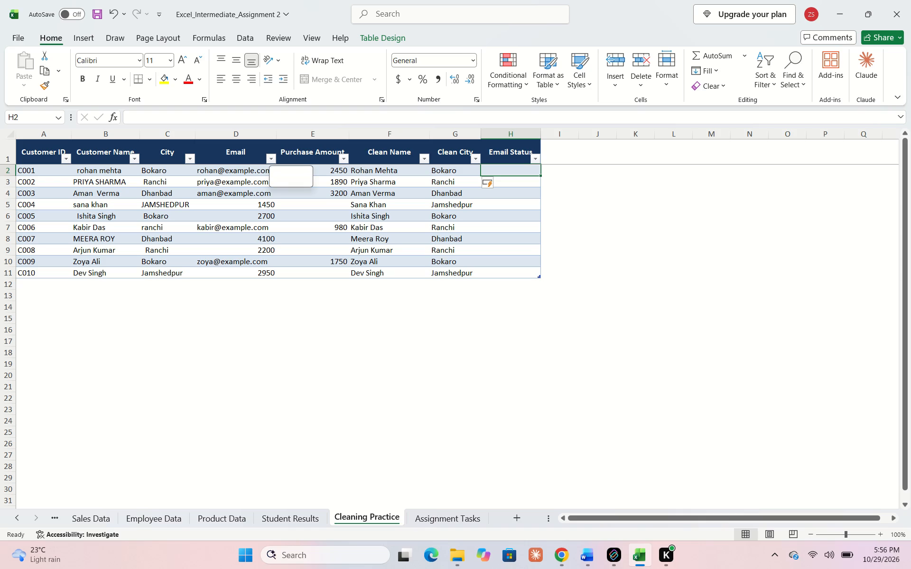
left_click(429, 523)
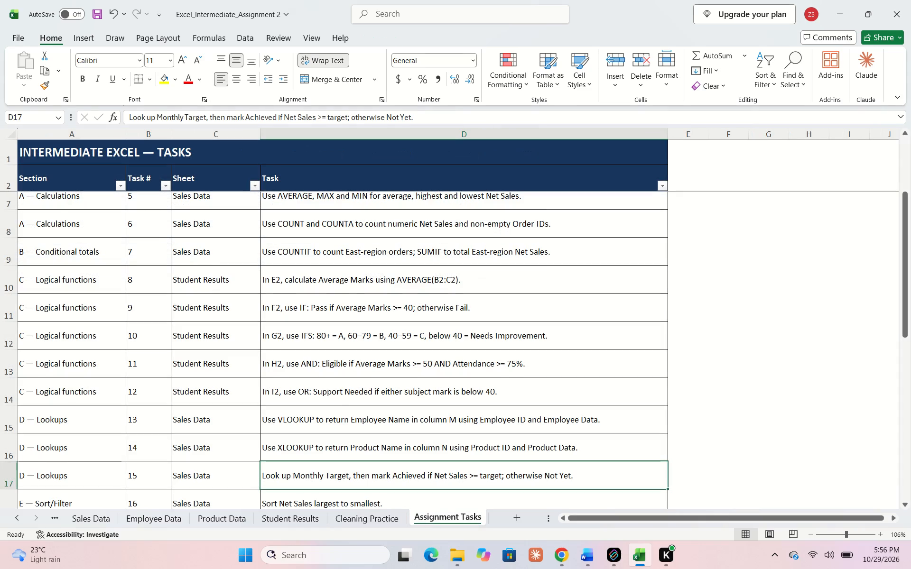
scroll(304, 405, "down", 4)
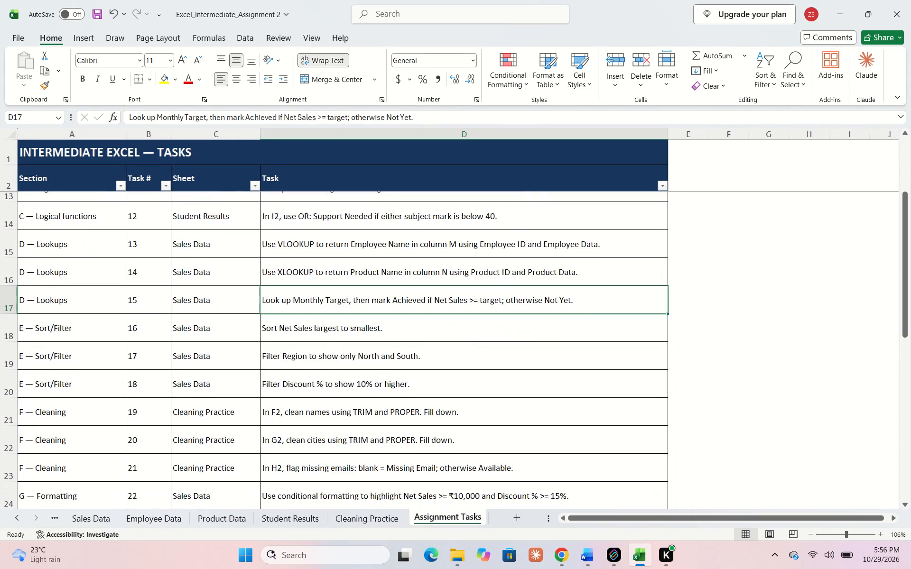
scroll(304, 405, "down", 1)
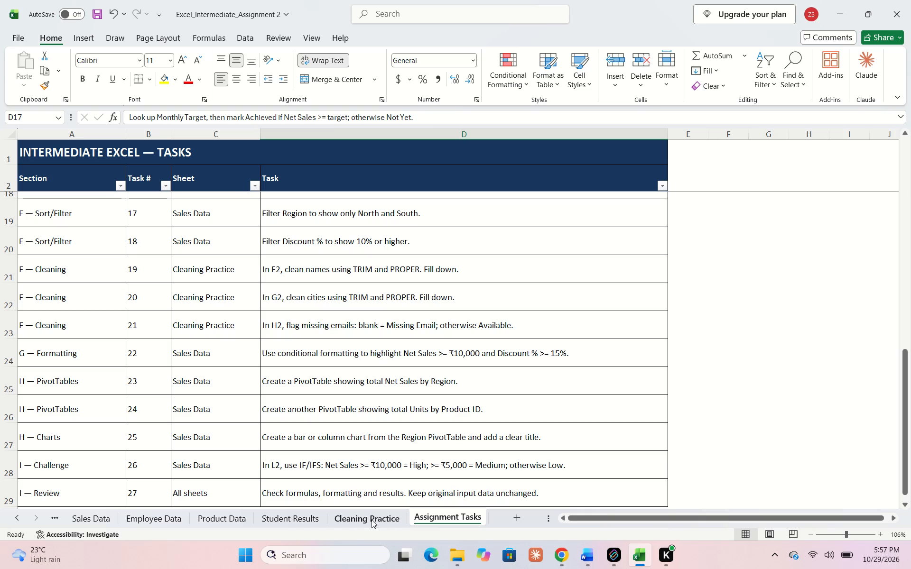
left_click(298, 525)
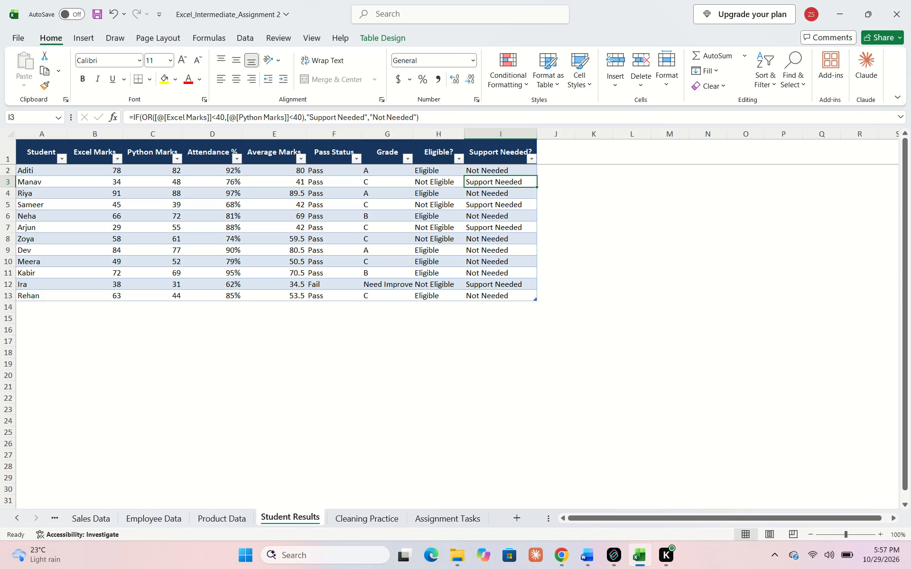
left_click(371, 510)
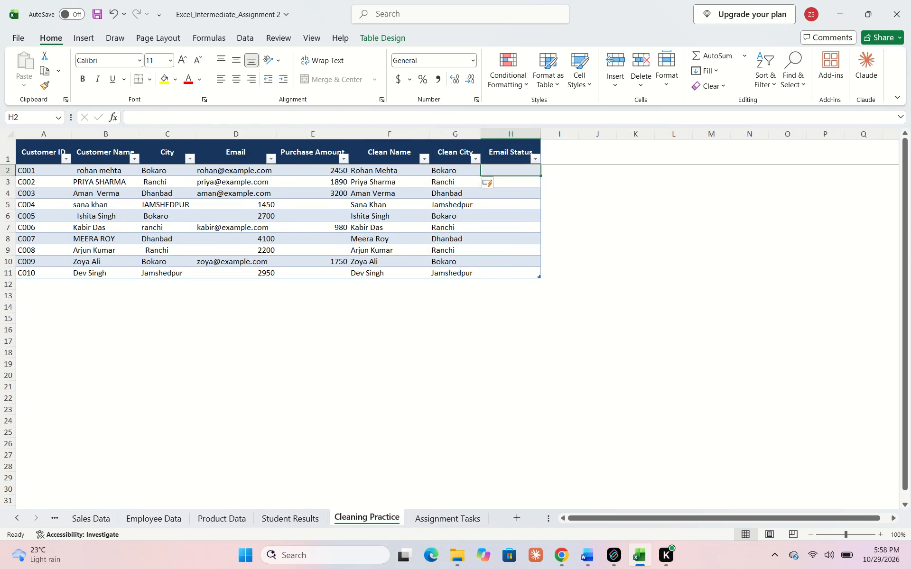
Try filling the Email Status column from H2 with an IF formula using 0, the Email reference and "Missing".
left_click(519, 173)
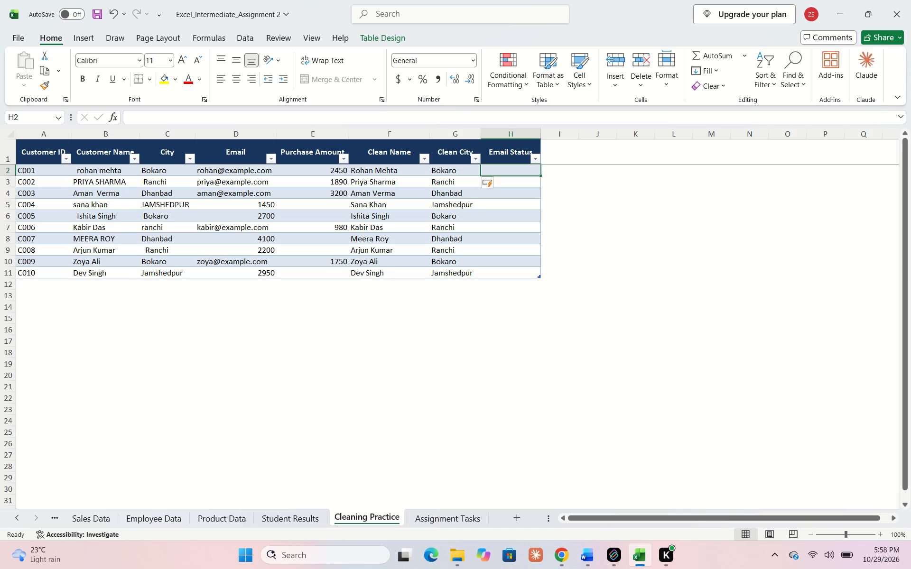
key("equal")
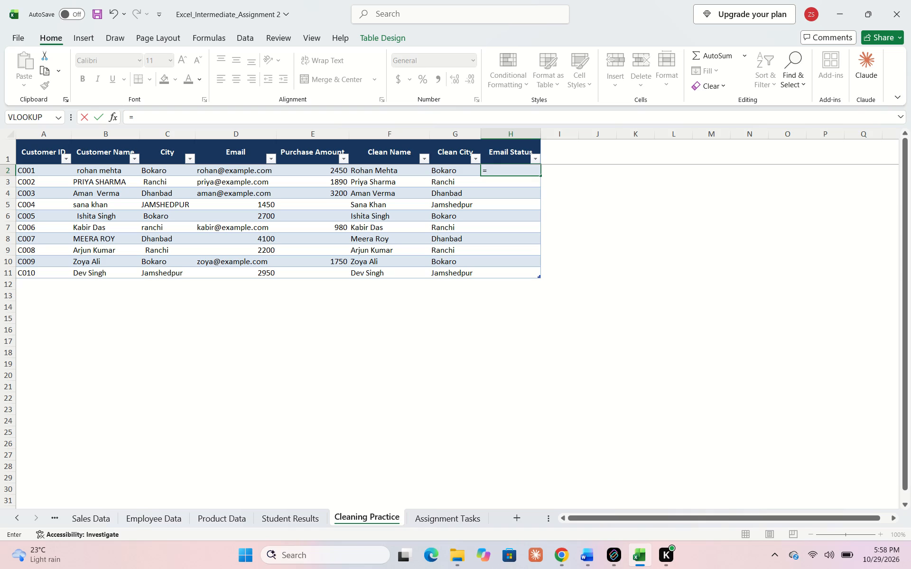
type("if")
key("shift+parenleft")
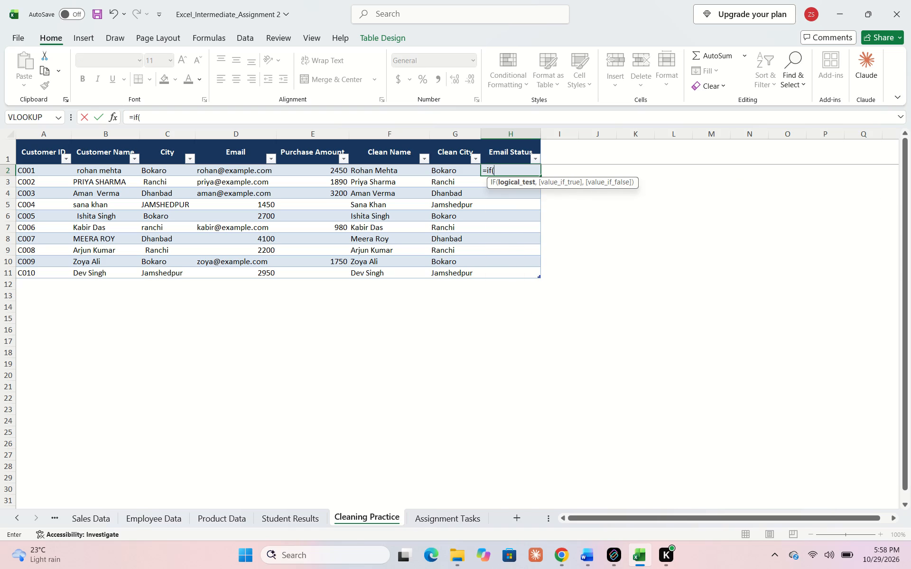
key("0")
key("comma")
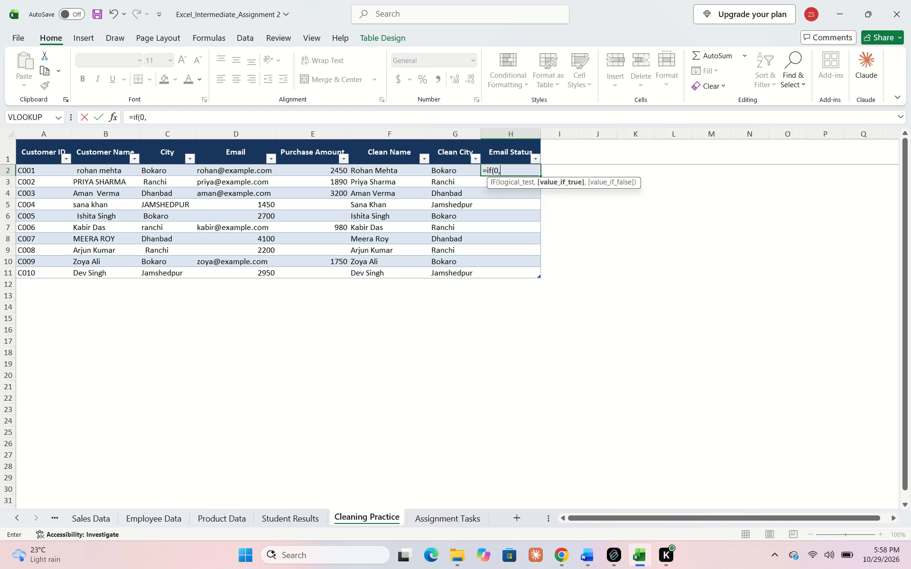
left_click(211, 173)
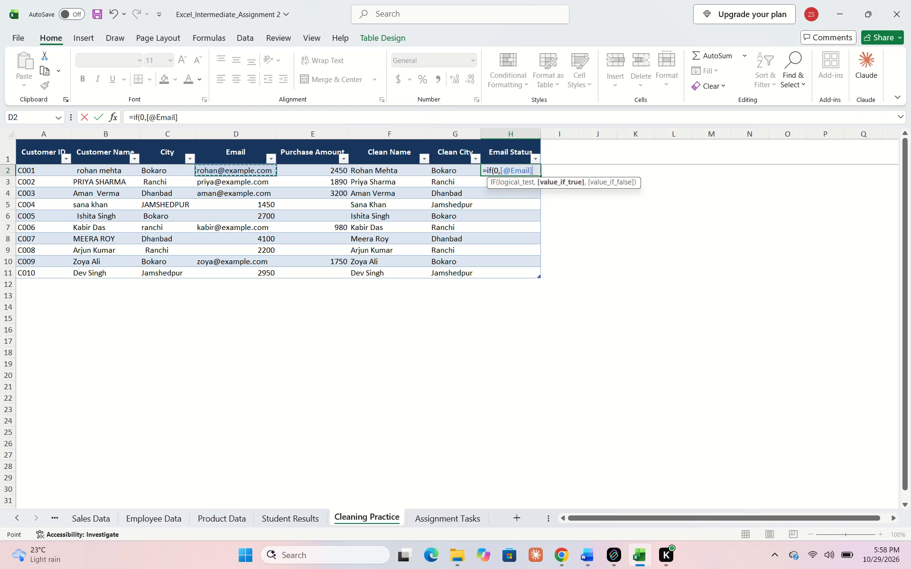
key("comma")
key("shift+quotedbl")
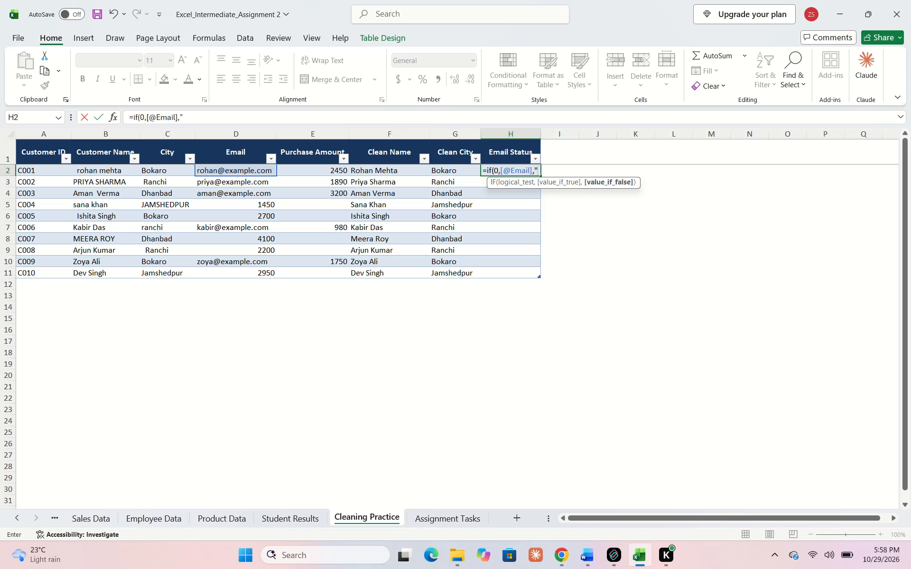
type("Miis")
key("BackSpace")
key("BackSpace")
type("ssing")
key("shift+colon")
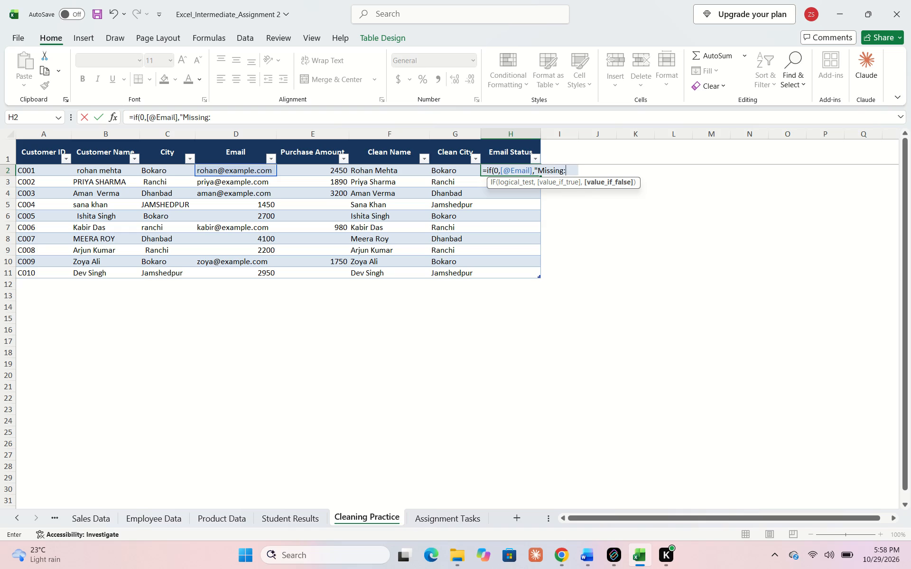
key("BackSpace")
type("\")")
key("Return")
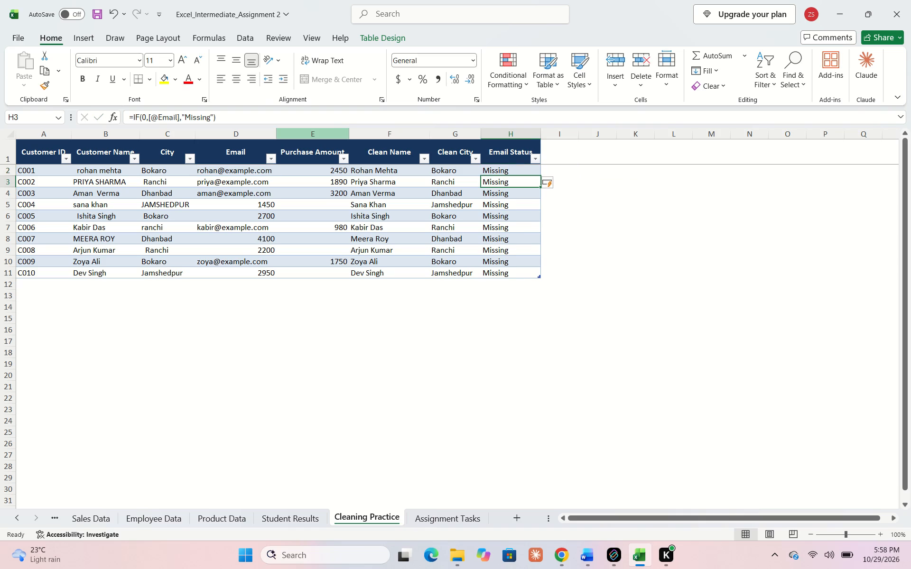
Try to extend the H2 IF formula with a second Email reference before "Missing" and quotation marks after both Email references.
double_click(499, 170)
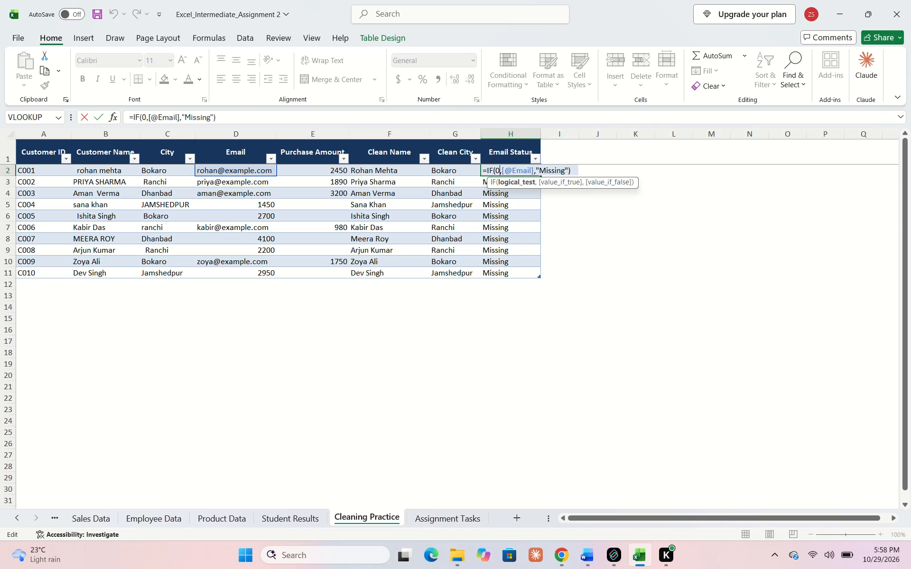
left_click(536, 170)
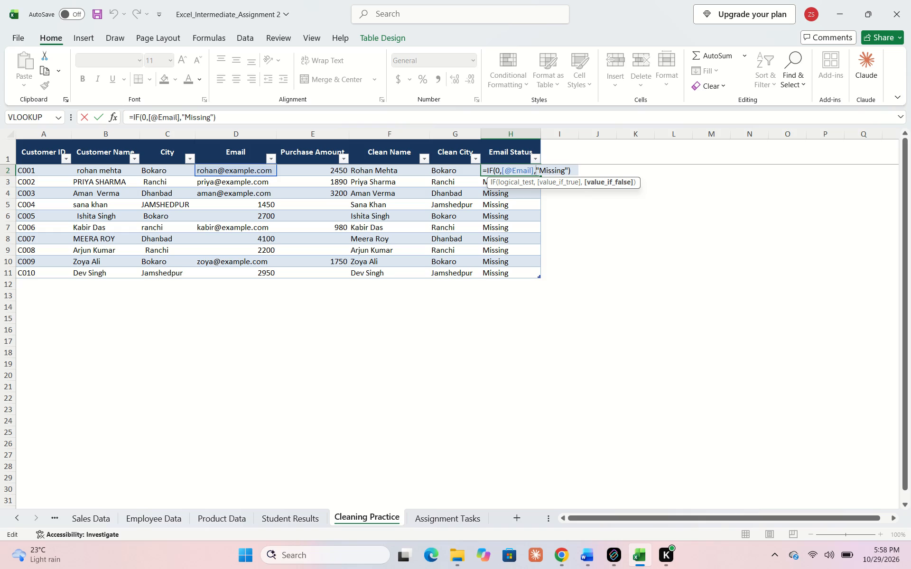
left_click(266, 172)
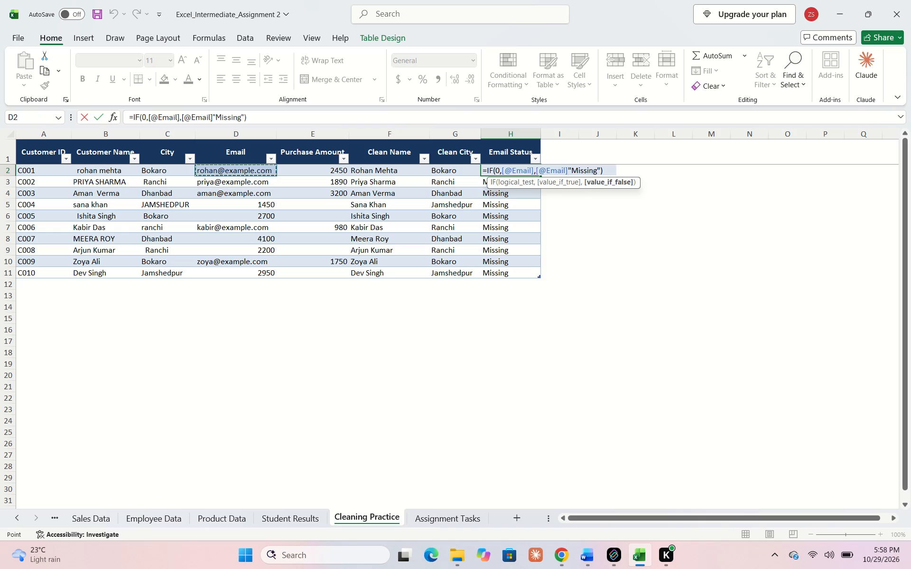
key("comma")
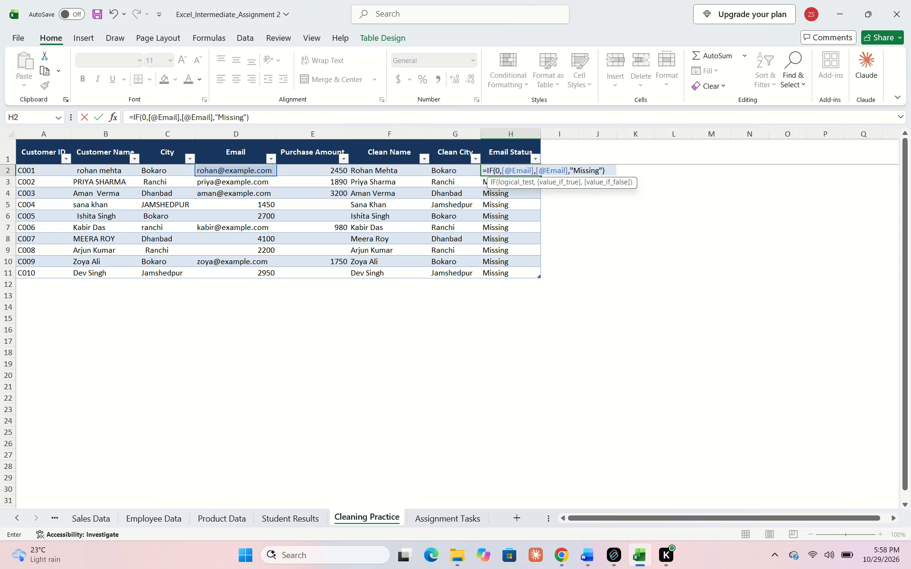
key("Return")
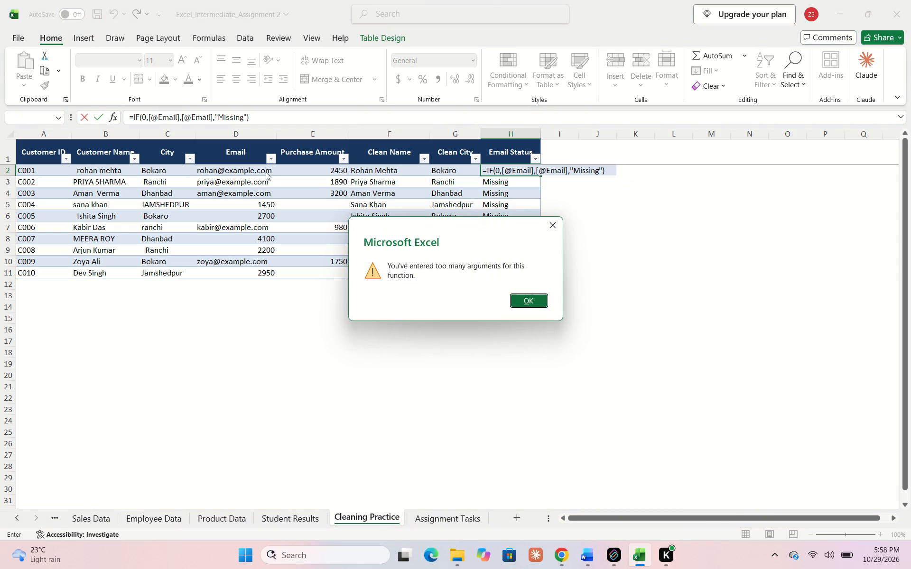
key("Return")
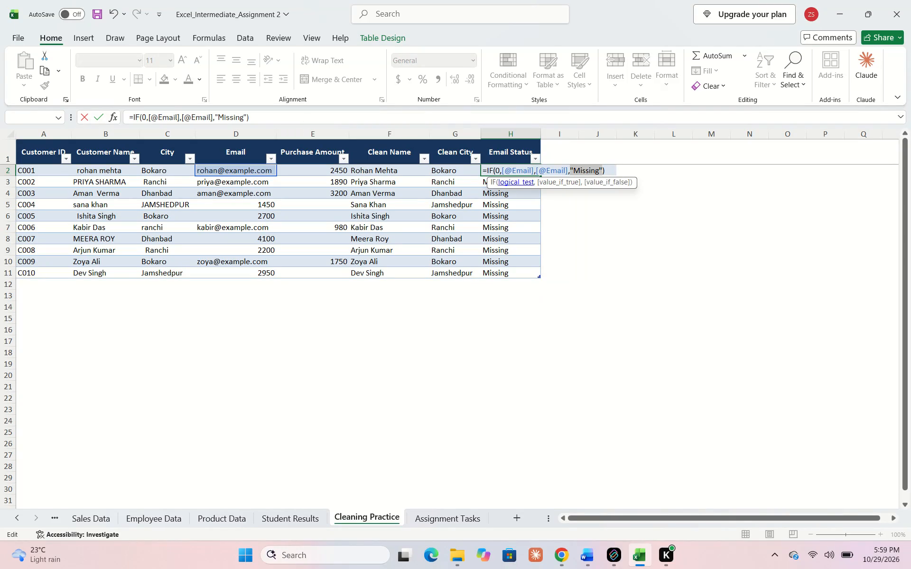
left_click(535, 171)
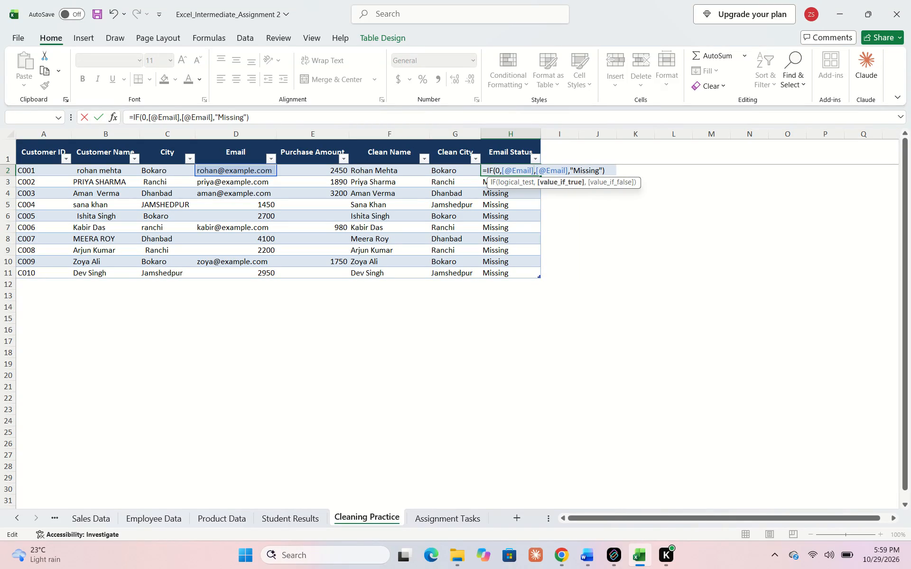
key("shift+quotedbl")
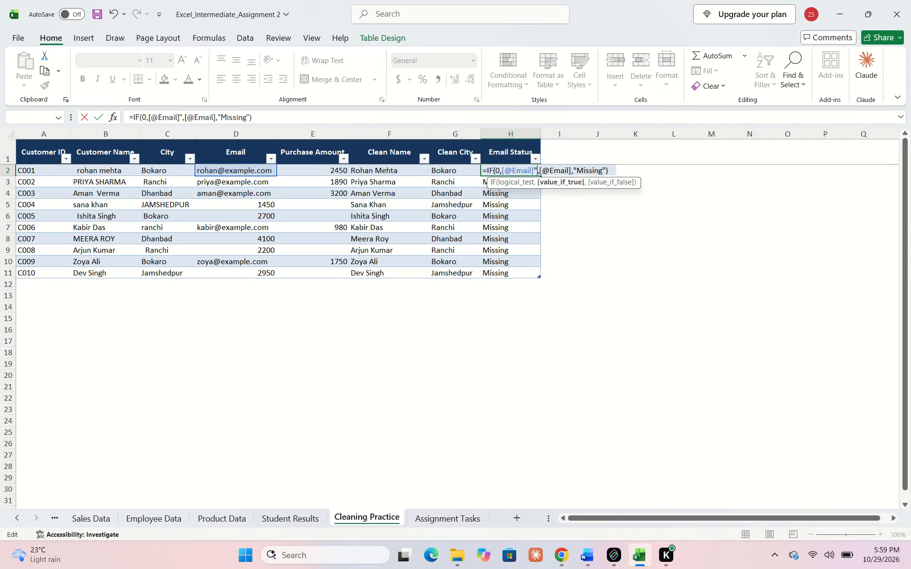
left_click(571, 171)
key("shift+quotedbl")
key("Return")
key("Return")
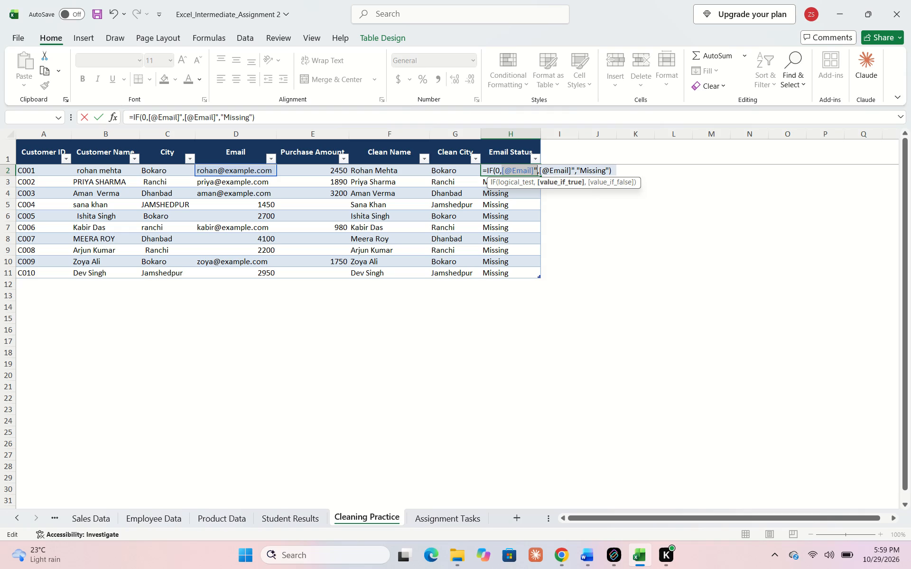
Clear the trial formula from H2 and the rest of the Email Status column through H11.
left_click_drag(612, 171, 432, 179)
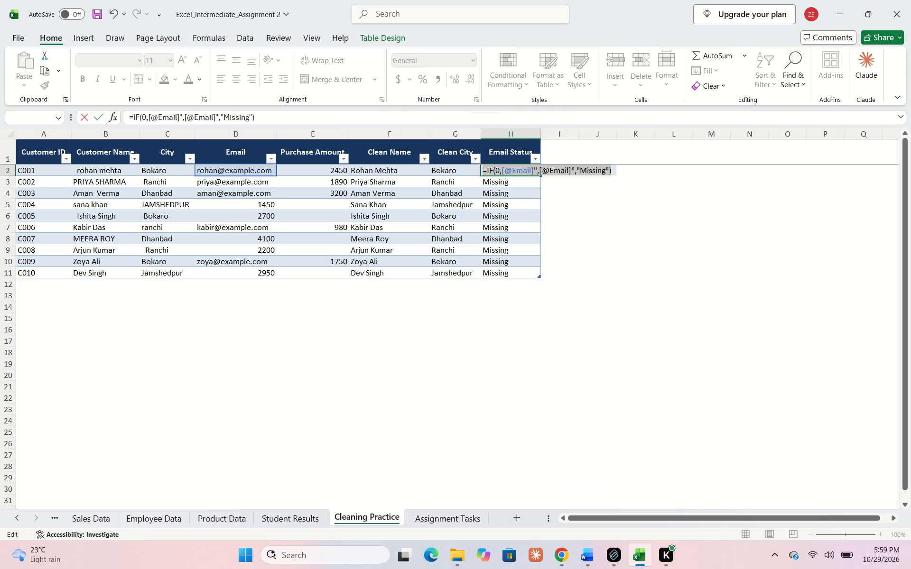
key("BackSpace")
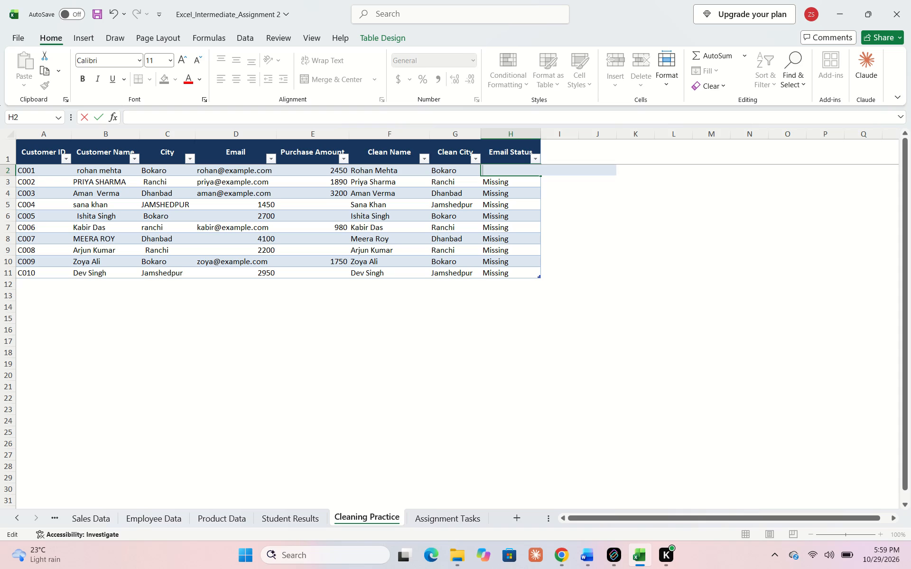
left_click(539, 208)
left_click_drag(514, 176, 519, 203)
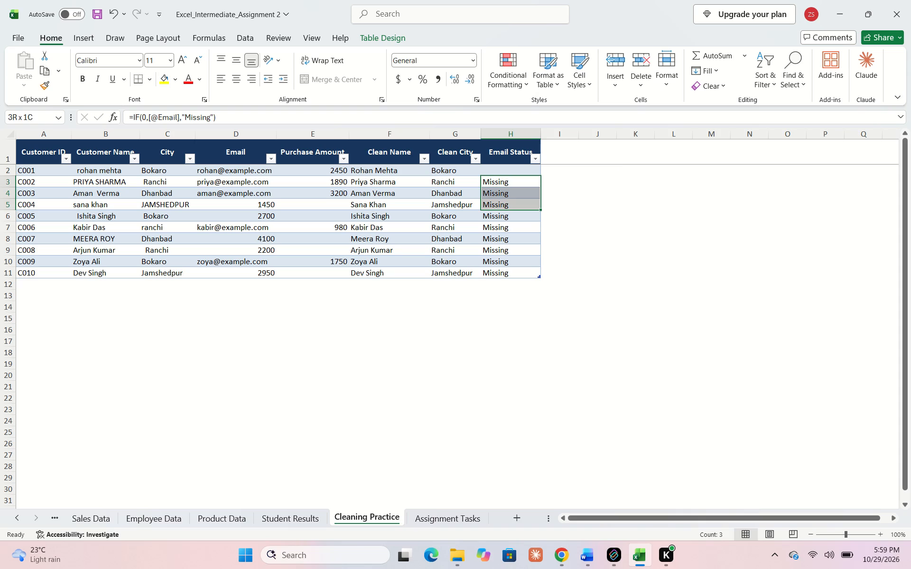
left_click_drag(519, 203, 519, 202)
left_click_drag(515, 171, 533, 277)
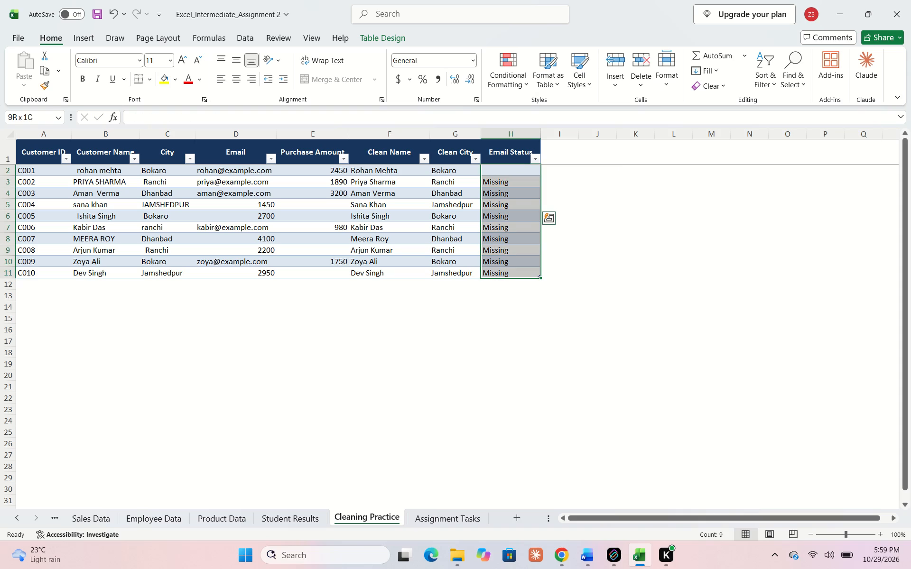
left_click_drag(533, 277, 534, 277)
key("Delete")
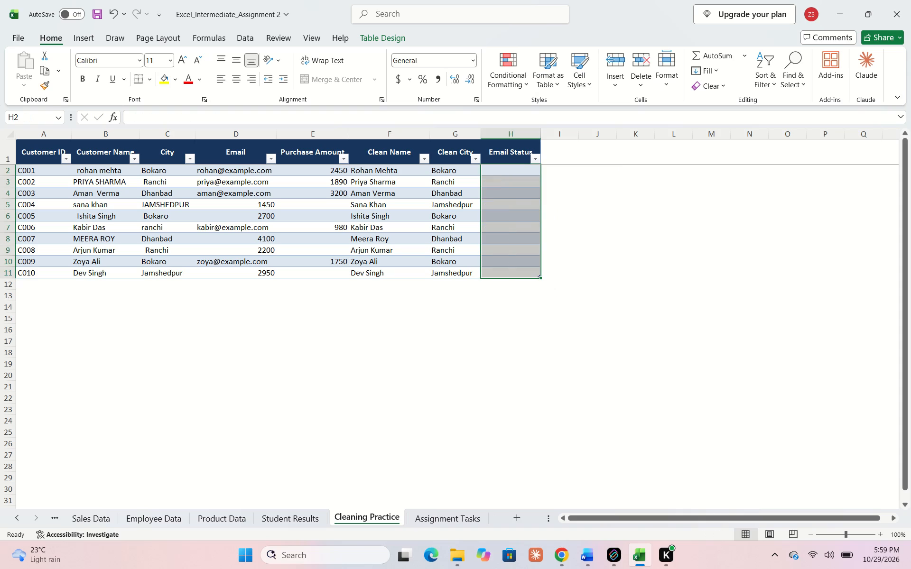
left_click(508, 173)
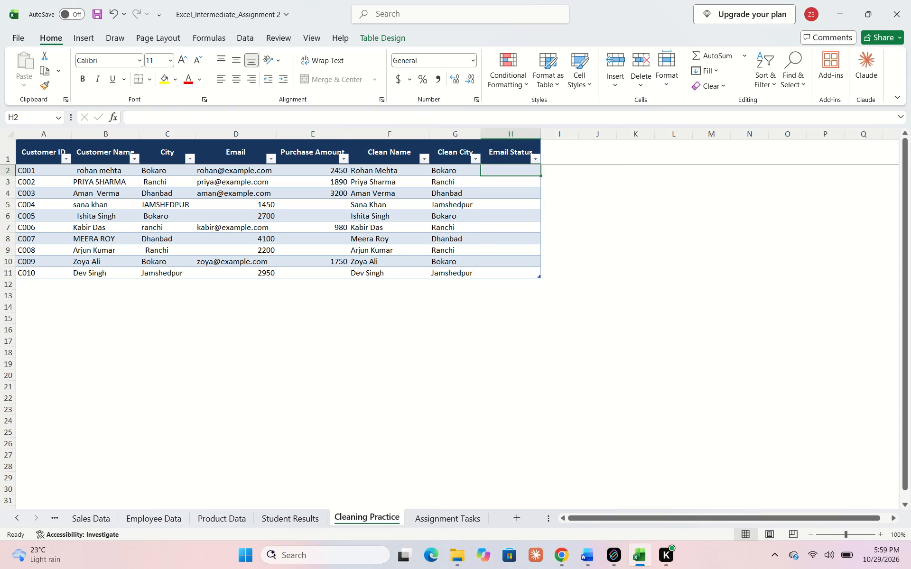
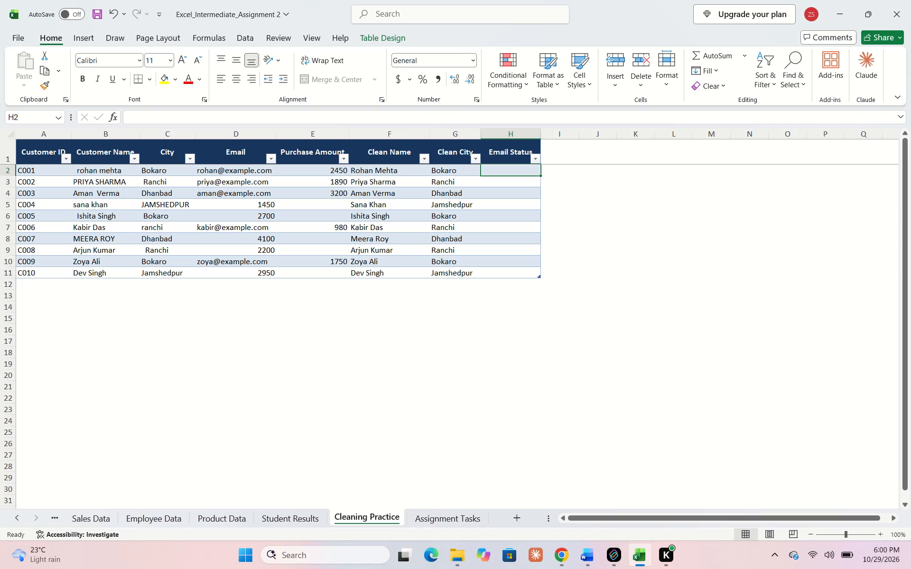
Review the cleaning tasks on the Assignment Tasks sheet, especially the Email Status instruction, and return to Cleaning Practice.
left_click(430, 523)
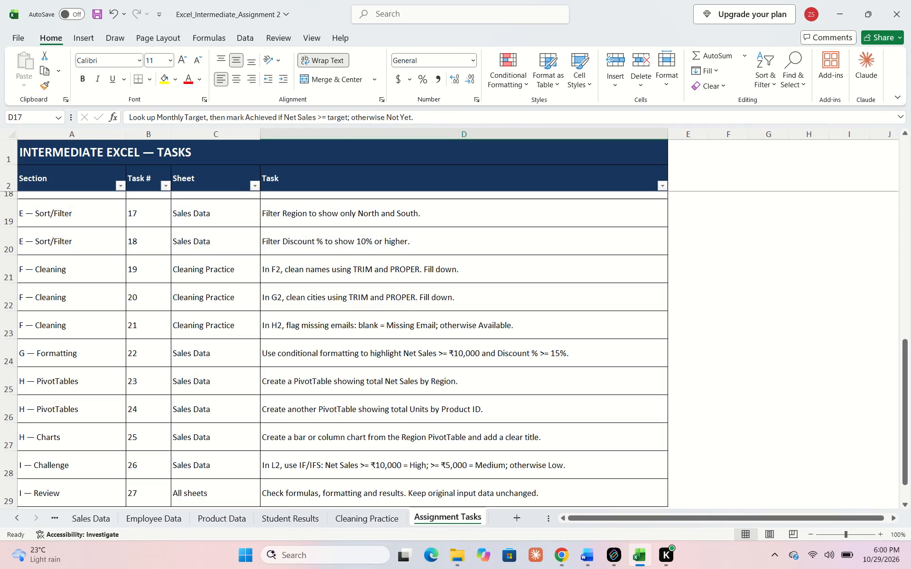
scroll(403, 376, "down", 1)
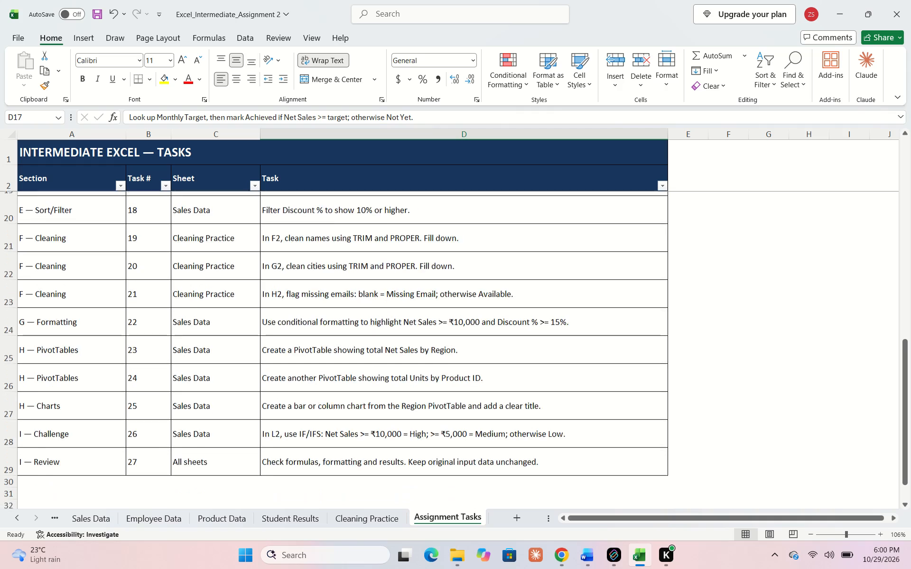
scroll(403, 376, "down", 1)
scroll(403, 376, "up", 2)
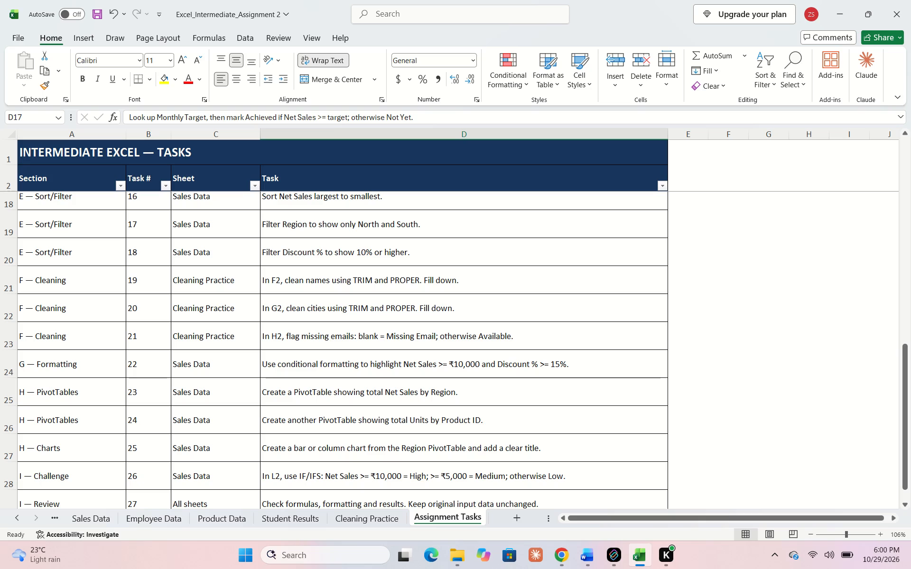
left_click(364, 519)
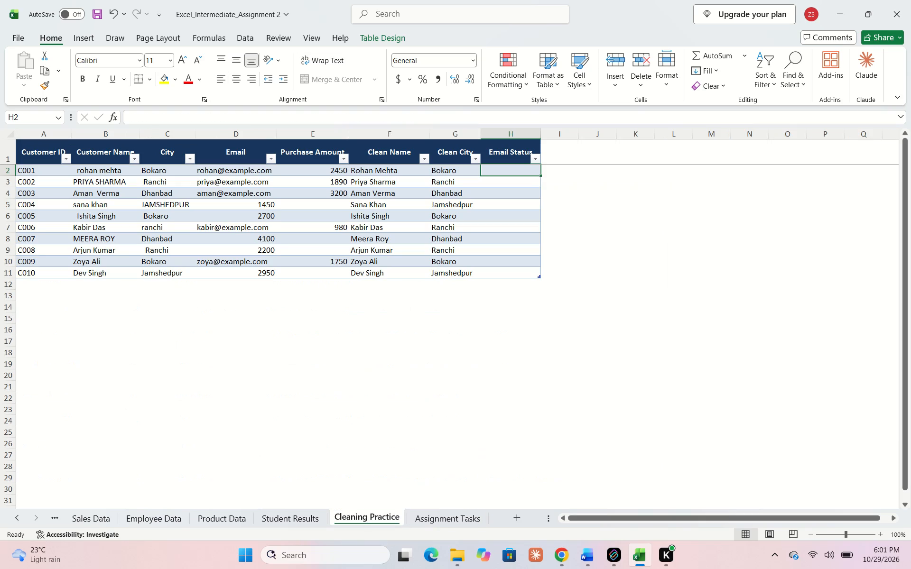
Filter the Email column to show only the numeric entries 1450, 2200, 2700, 2950 and 4100.
left_click(269, 163)
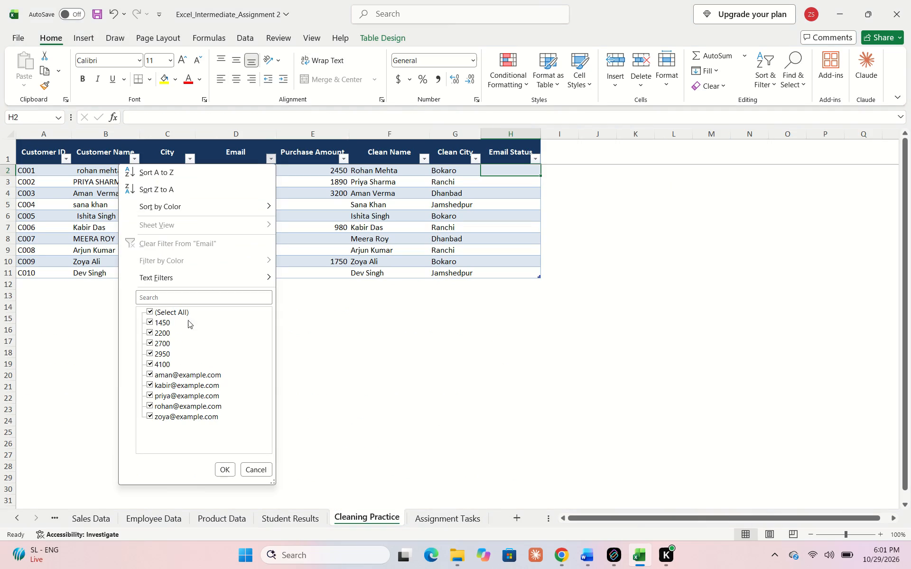
left_click(167, 311)
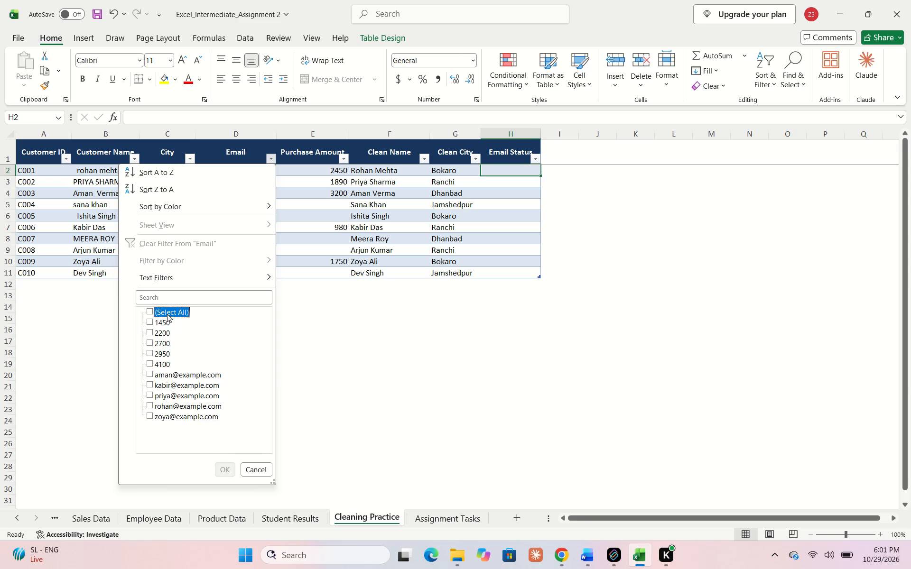
left_click(163, 322)
left_click(165, 336)
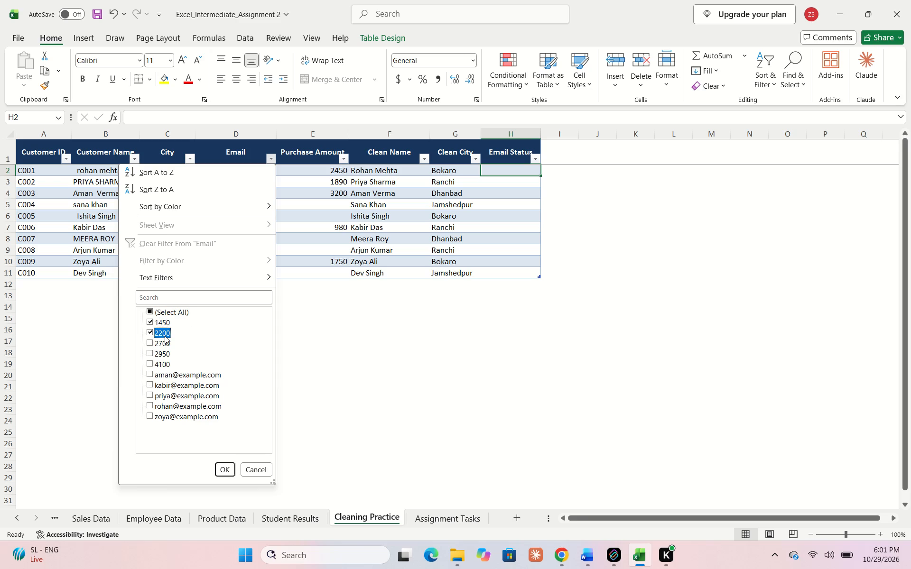
left_click(163, 342)
left_click(165, 351)
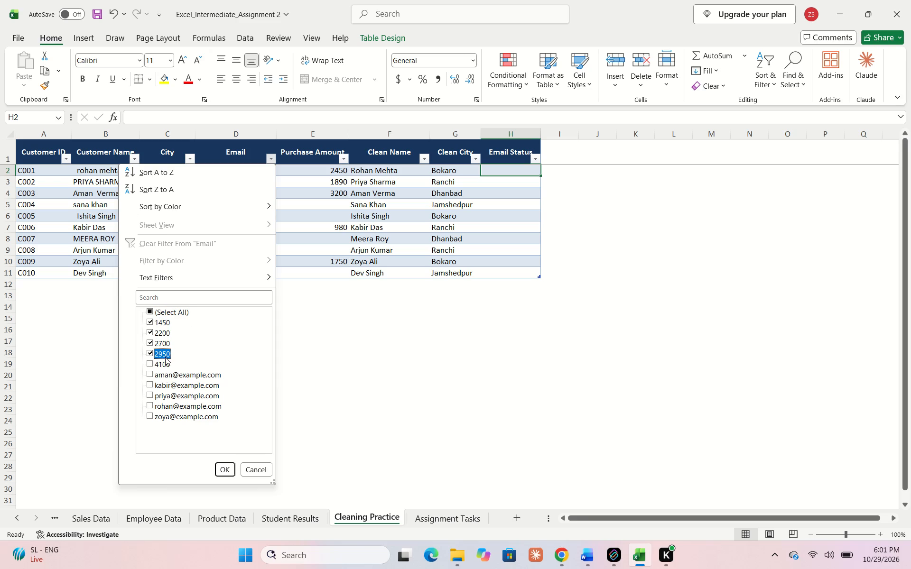
left_click(166, 360)
left_click(235, 470)
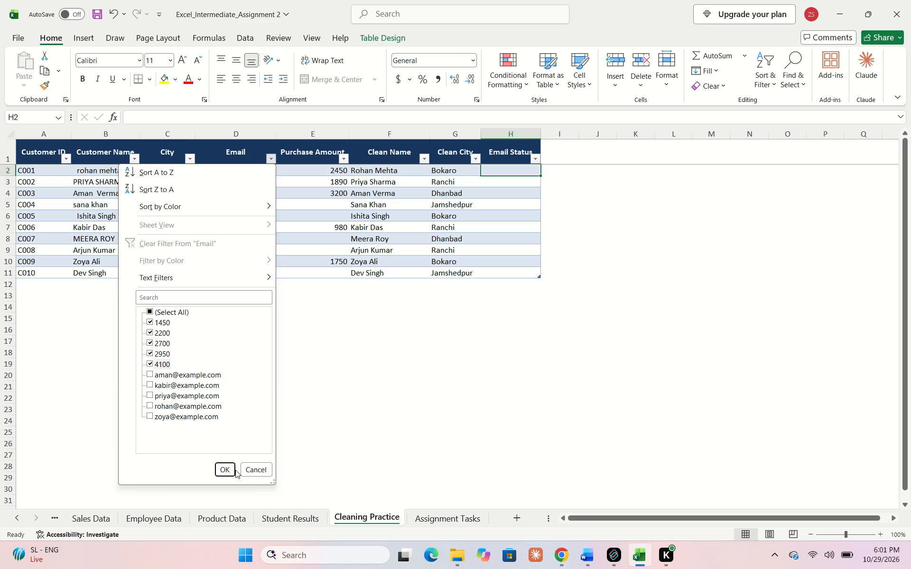
left_click(229, 466)
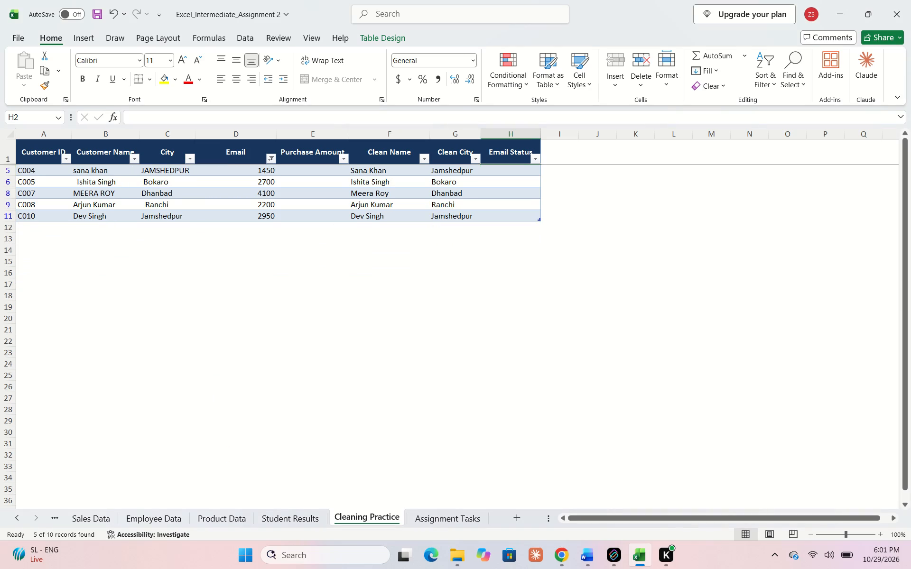
Fill the filtered rows' misplaced amounts from the Email column across into the Purchase Amount column.
left_click_drag(245, 166, 311, 210)
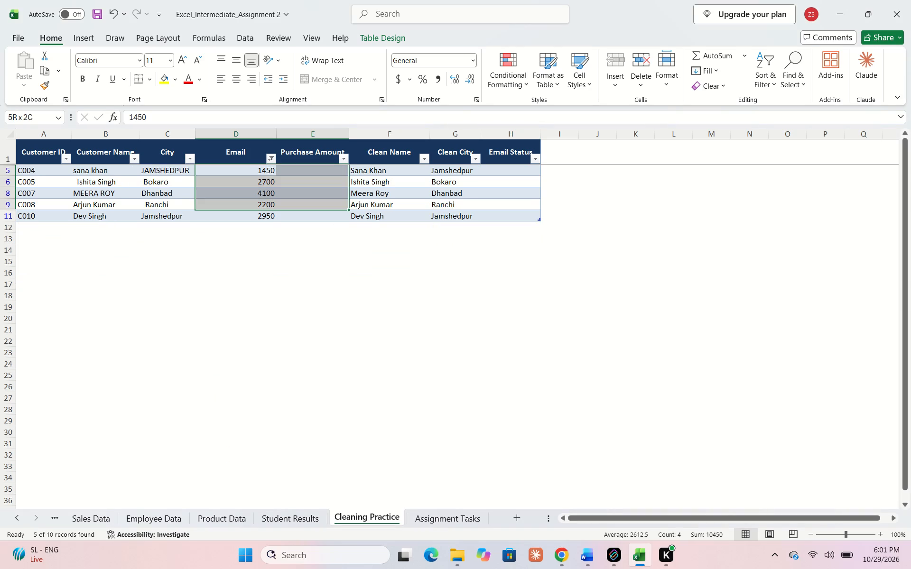
left_click_drag(311, 210, 309, 213)
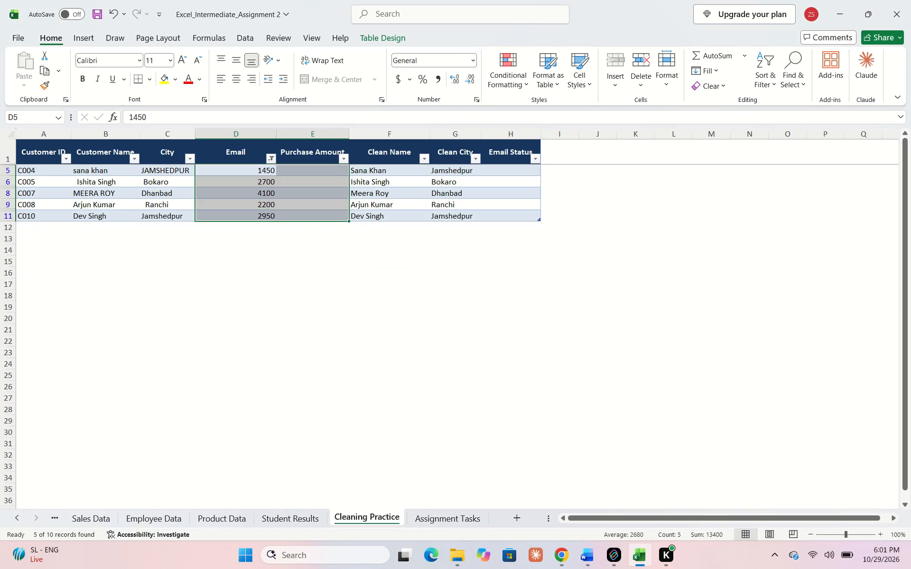
left_click(298, 196)
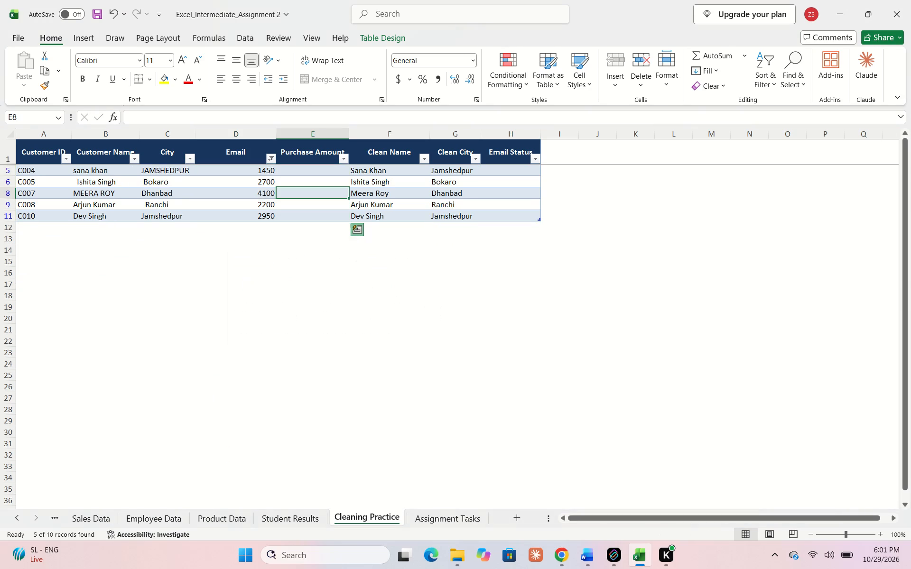
left_click_drag(262, 174, 294, 217)
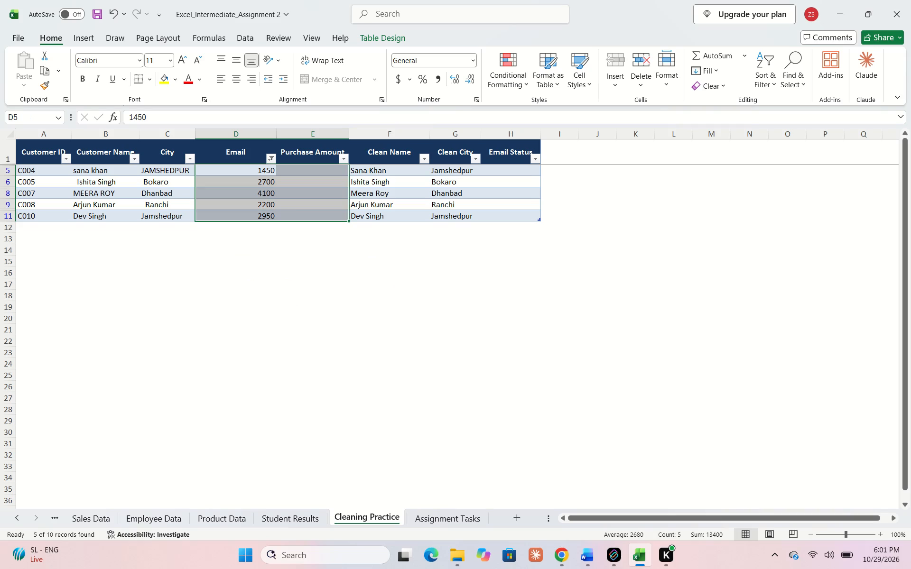
key("ctrl+r")
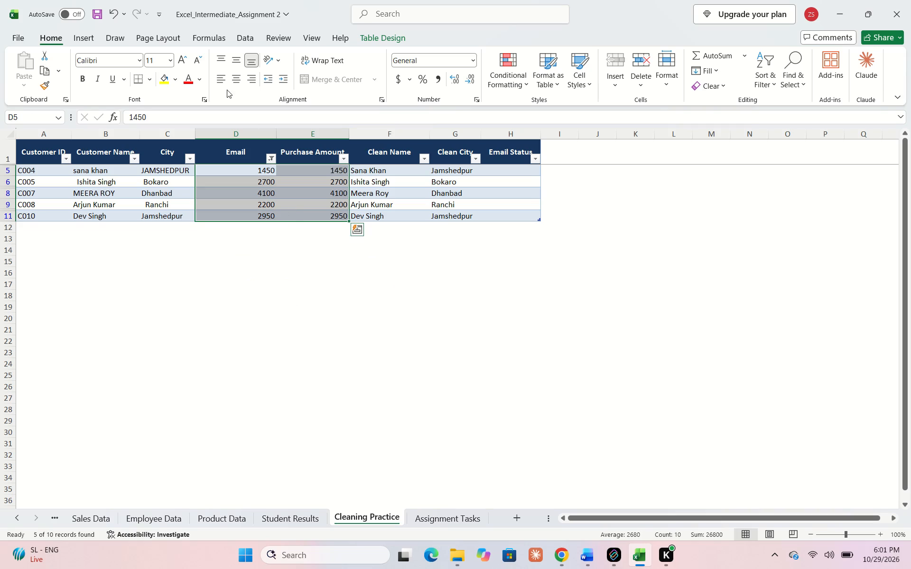
Clear the misplaced amounts from the filtered Email cells and turn off the table's filter.
left_click_drag(245, 174, 258, 170)
left_click_drag(258, 170, 270, 217)
key("Delete")
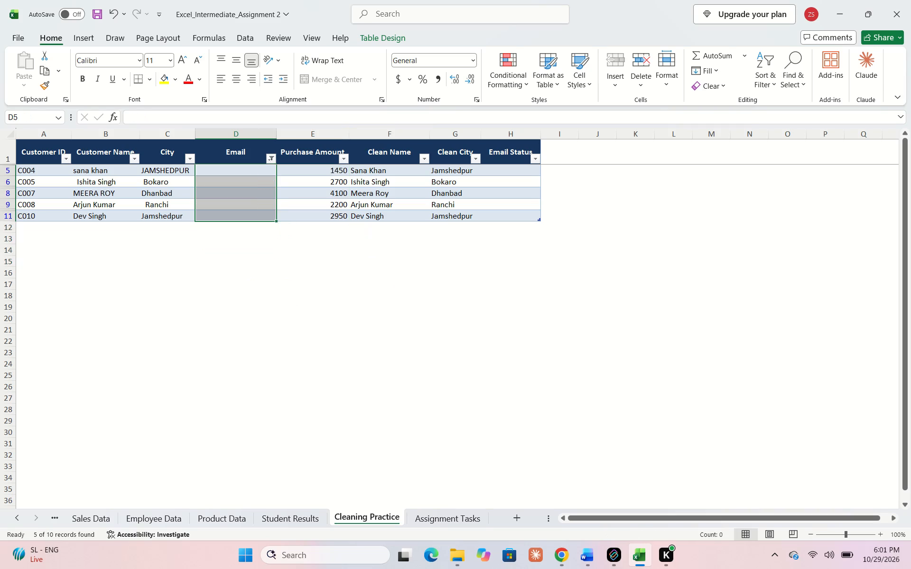
key("ctrl+shift+l")
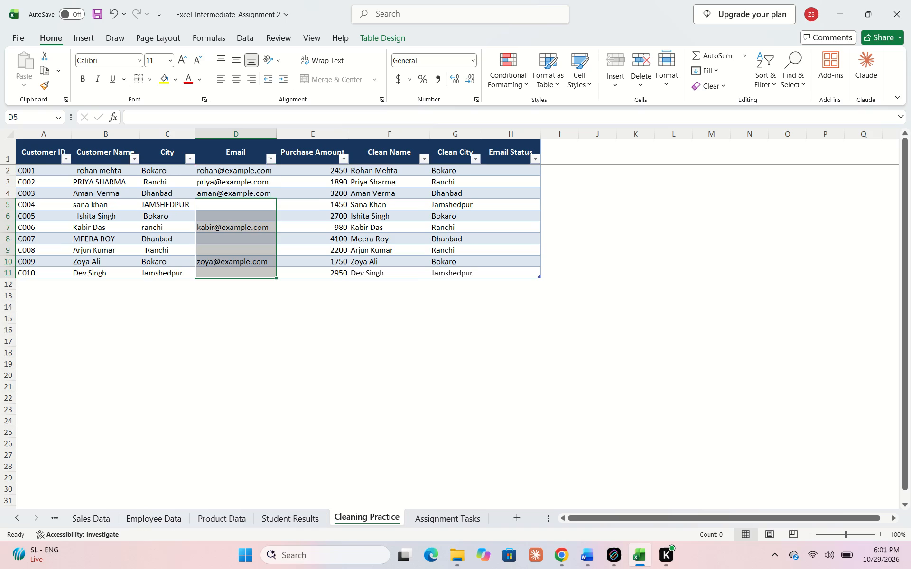
Enter an IF formula in H2 that uses the Email reference as its test, with "Available" if true and "Missing" if false.
left_click(519, 174)
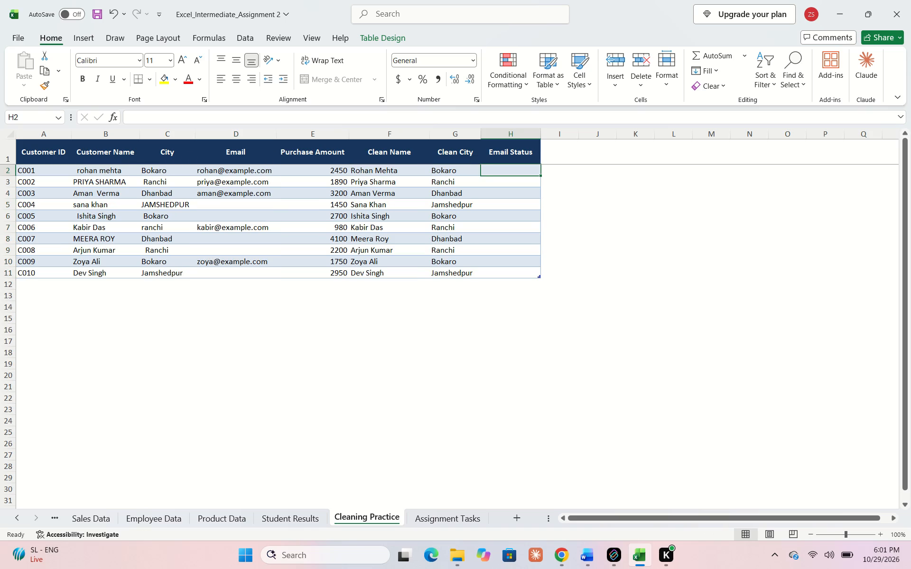
key("equal")
type("if")
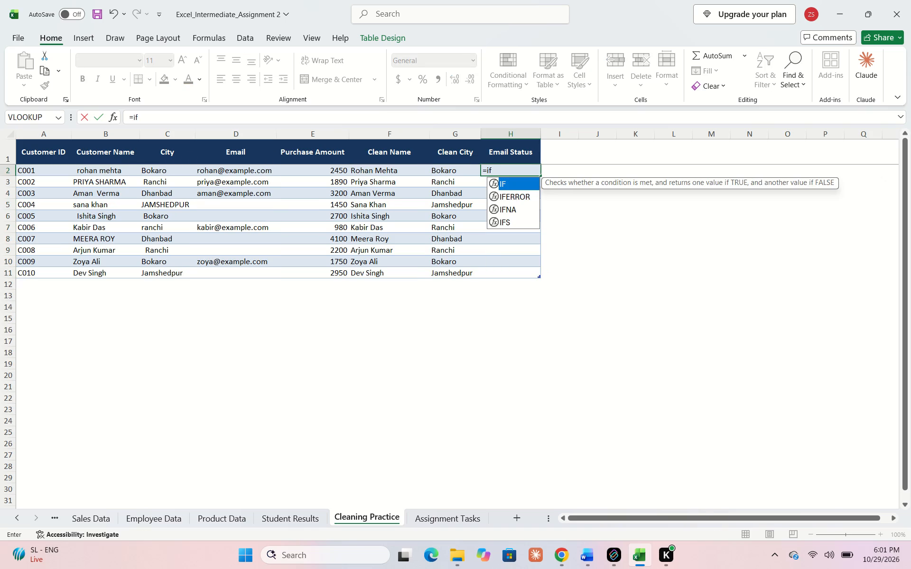
key("shift+parenleft")
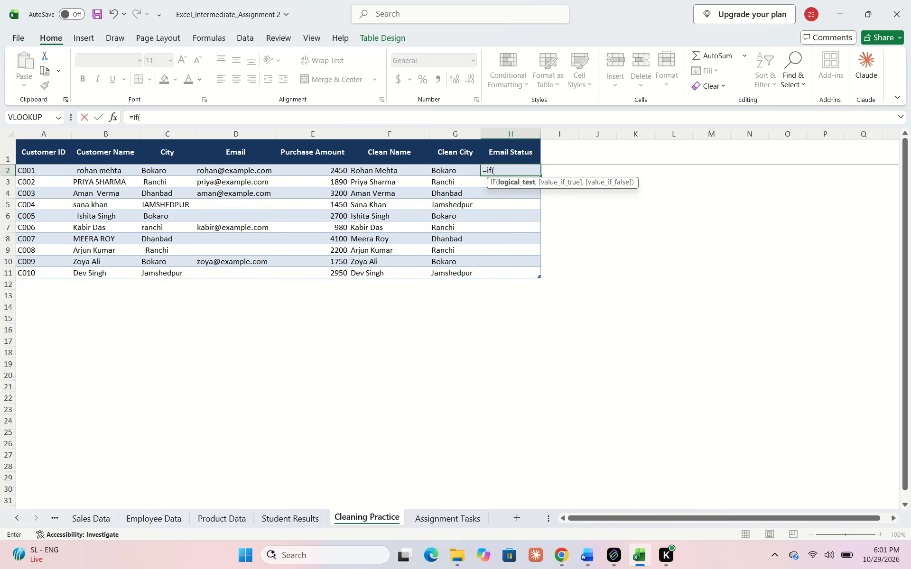
key("b")
type("lank")
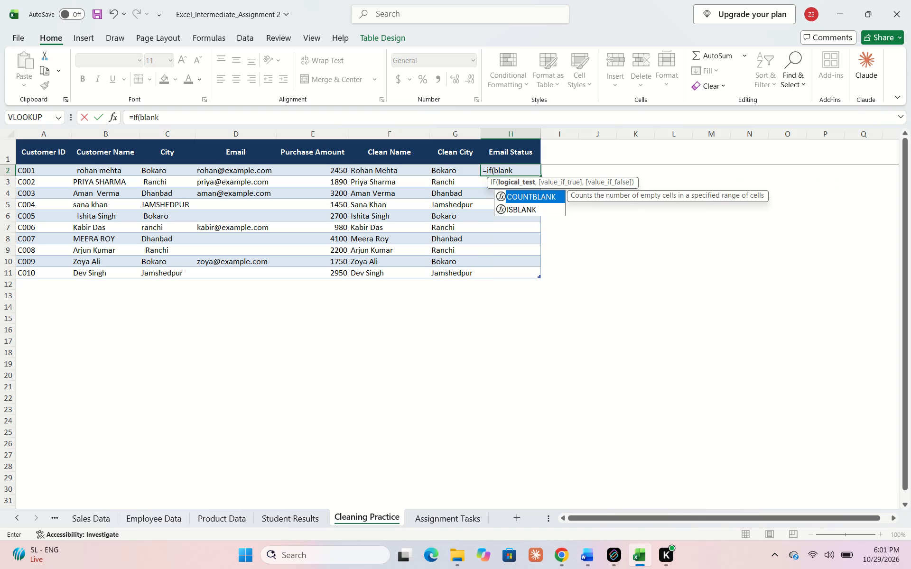
key("BackSpace")
key("BackSpace")
key("BackSpace")
key("BackSpace")
key("BackSpace")
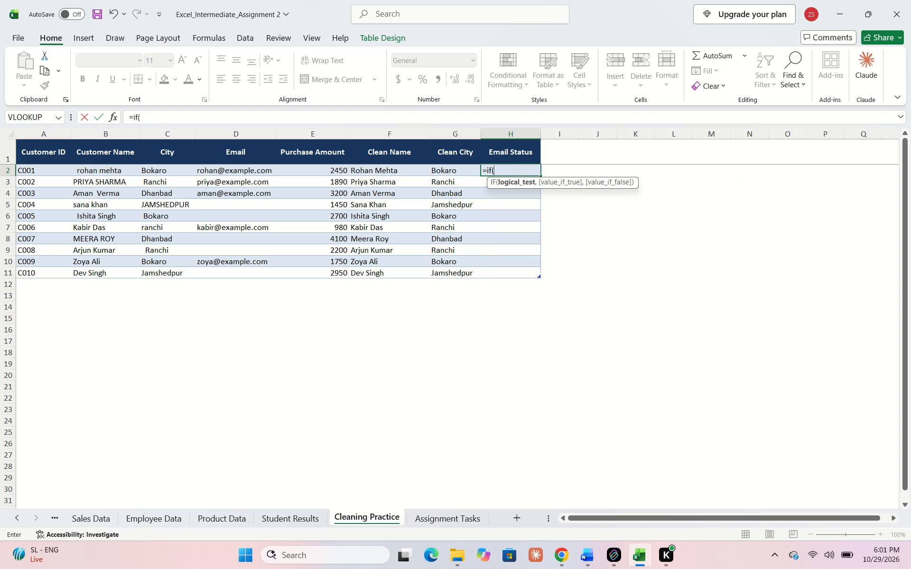
left_click(244, 171)
key("period")
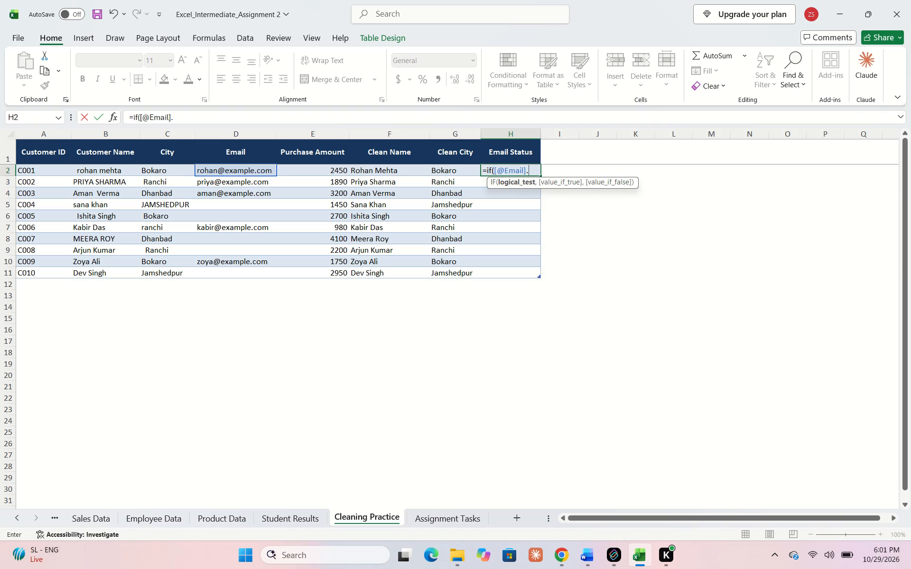
key("BackSpace")
key("comma")
key("shift+quotedbl")
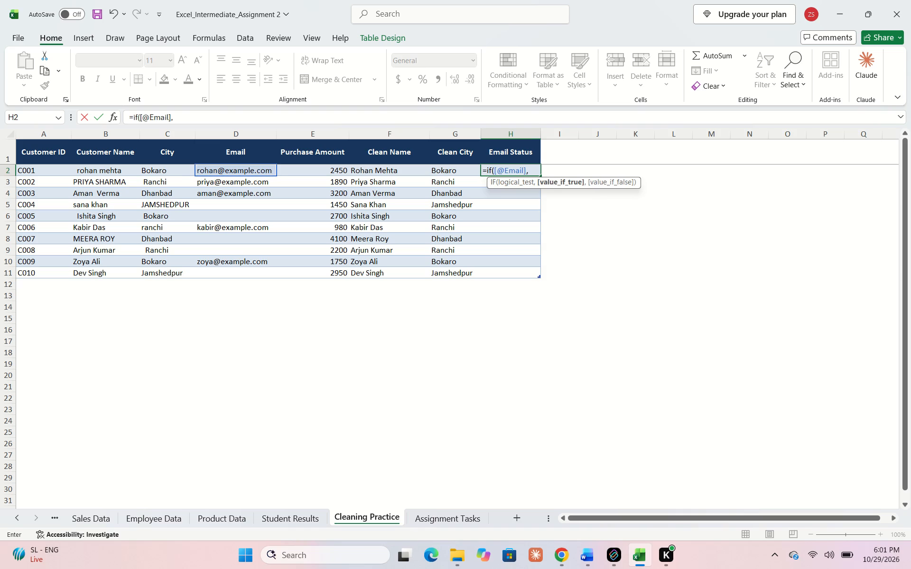
type("Available")
type("\",")
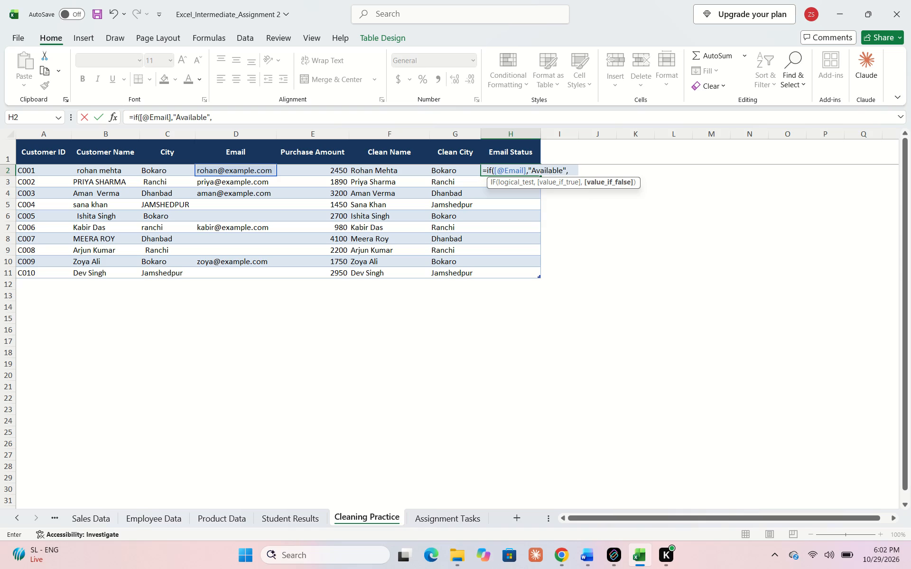
type("\"M")
type("issing")
key("g")
key("BackSpace")
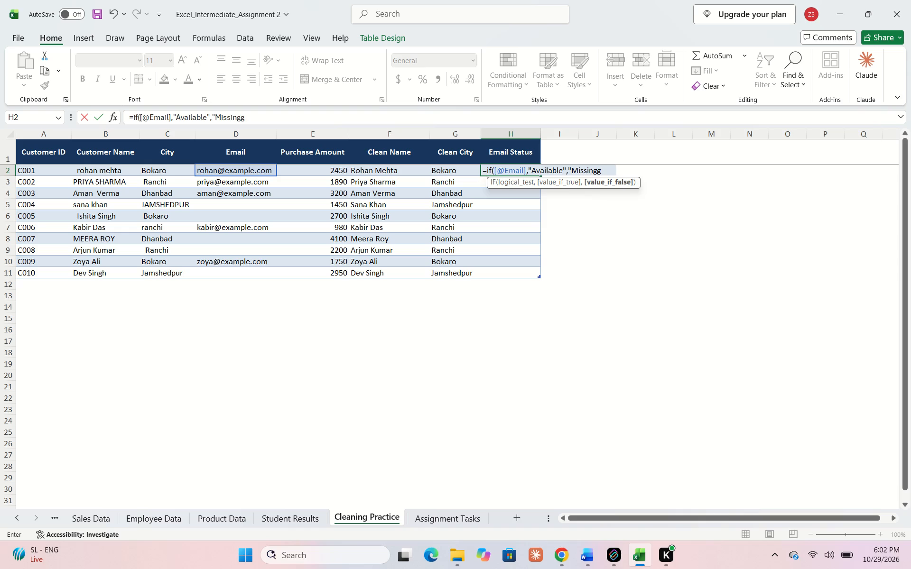
key("shift+quotedbl")
key("shift+parenright")
key("Return")
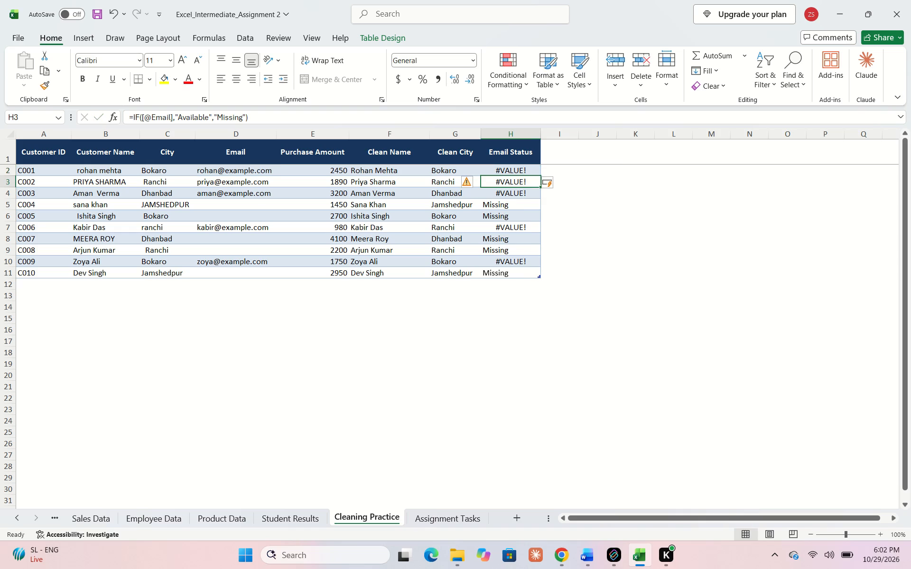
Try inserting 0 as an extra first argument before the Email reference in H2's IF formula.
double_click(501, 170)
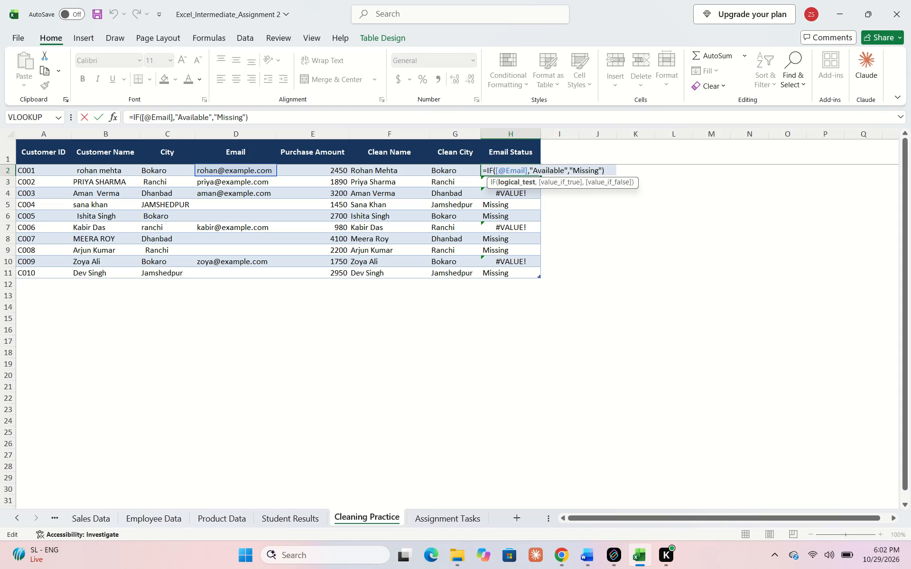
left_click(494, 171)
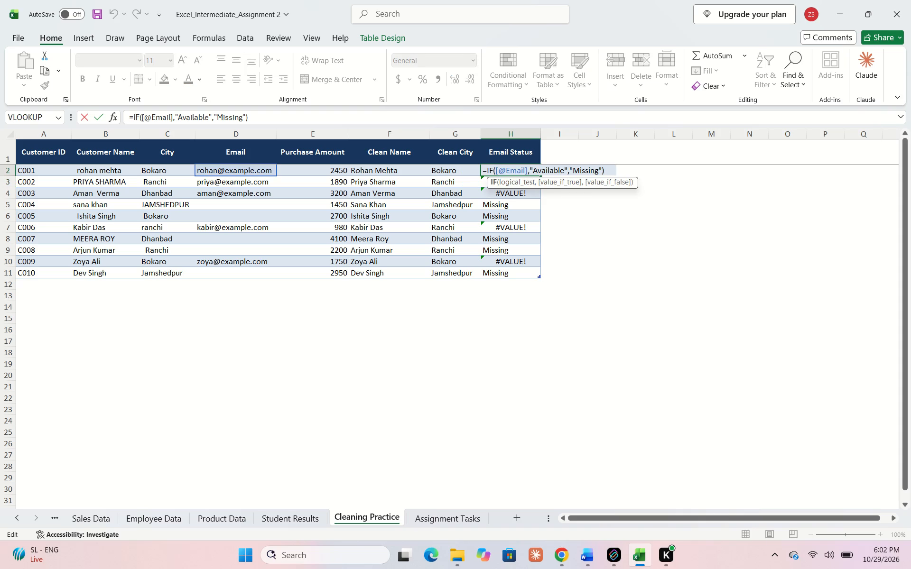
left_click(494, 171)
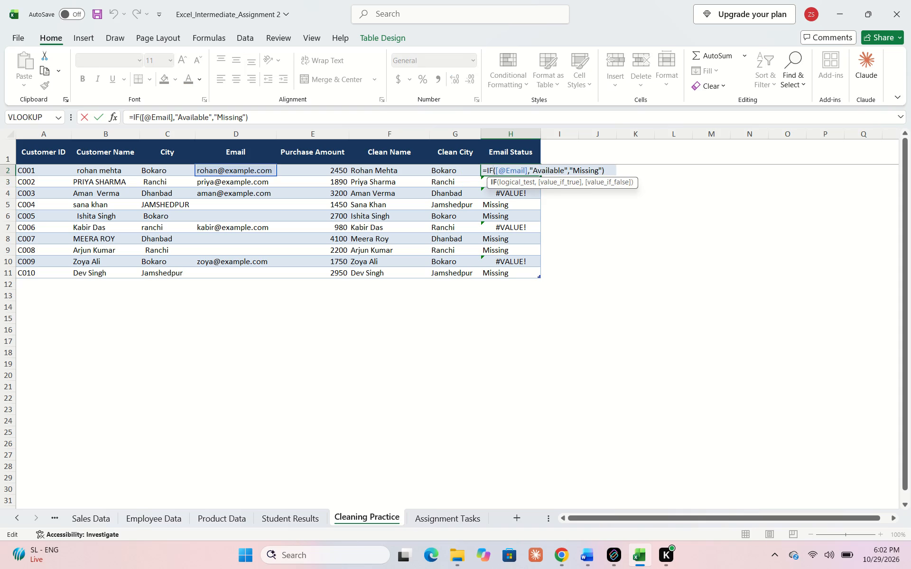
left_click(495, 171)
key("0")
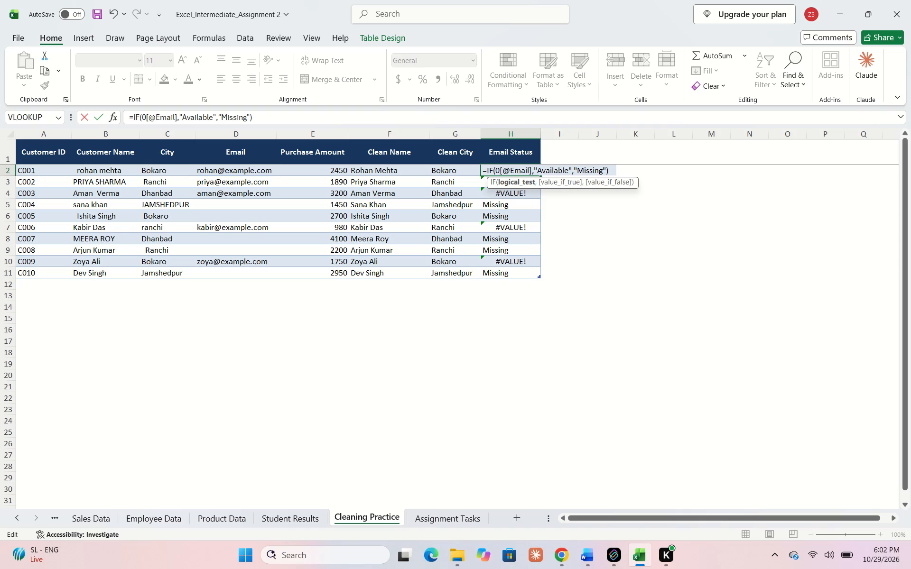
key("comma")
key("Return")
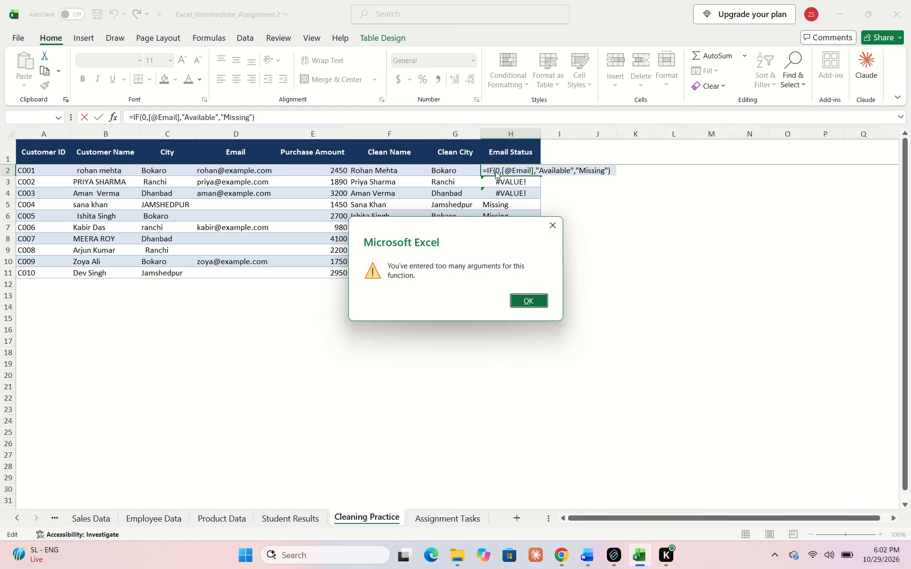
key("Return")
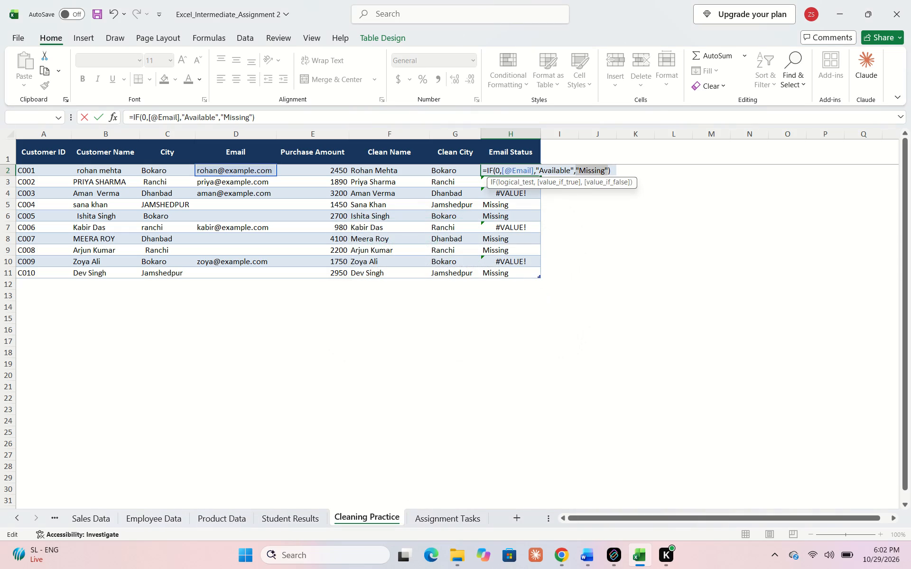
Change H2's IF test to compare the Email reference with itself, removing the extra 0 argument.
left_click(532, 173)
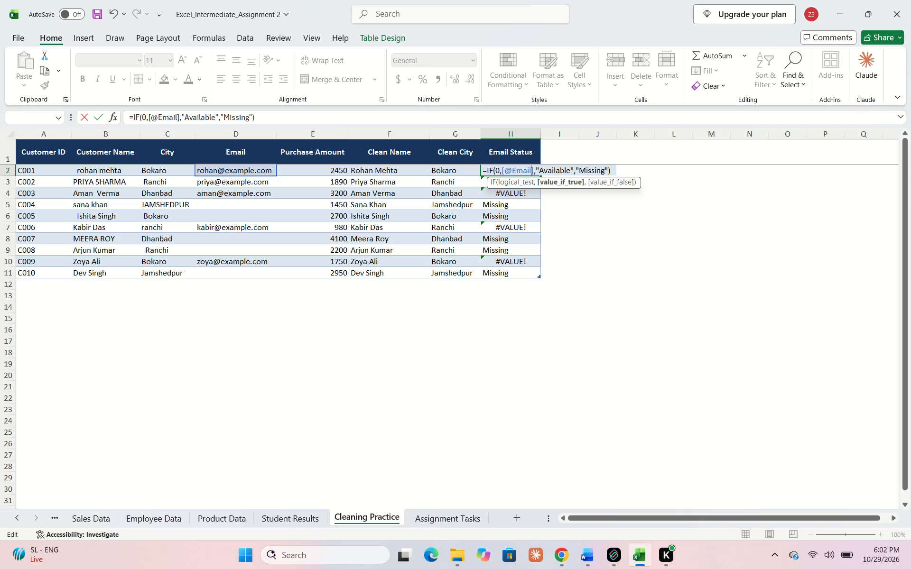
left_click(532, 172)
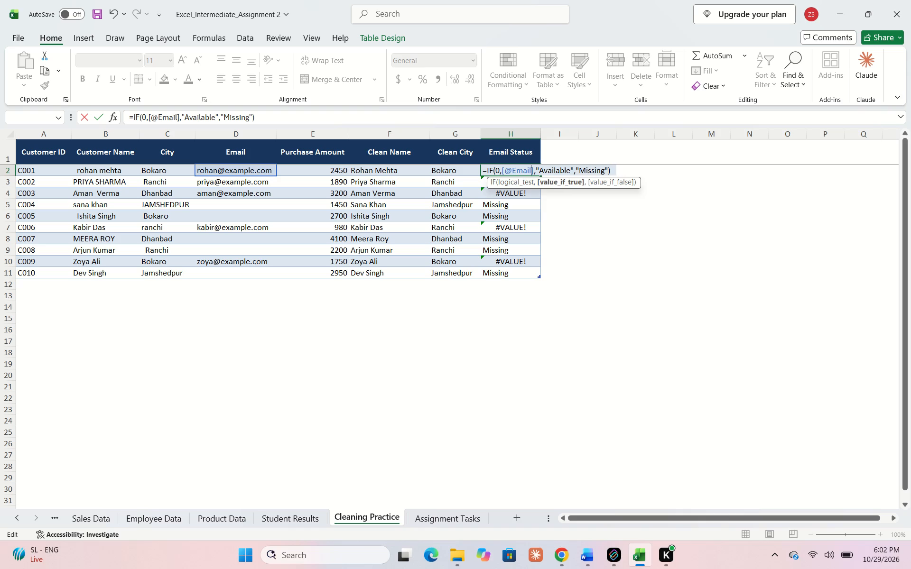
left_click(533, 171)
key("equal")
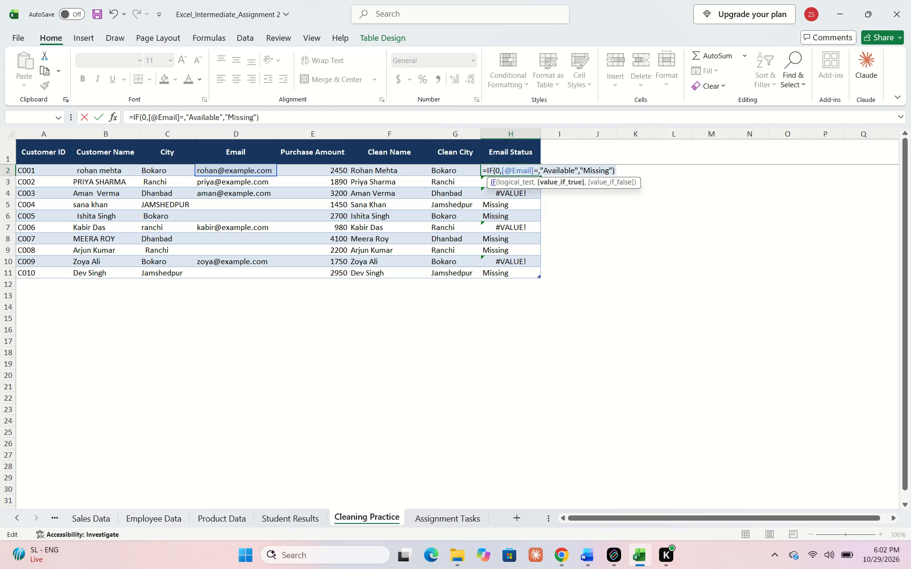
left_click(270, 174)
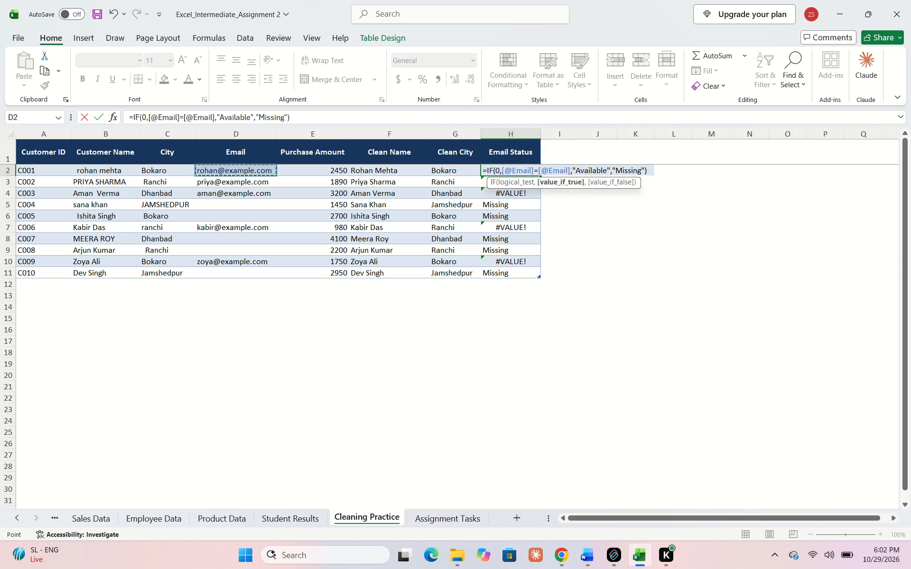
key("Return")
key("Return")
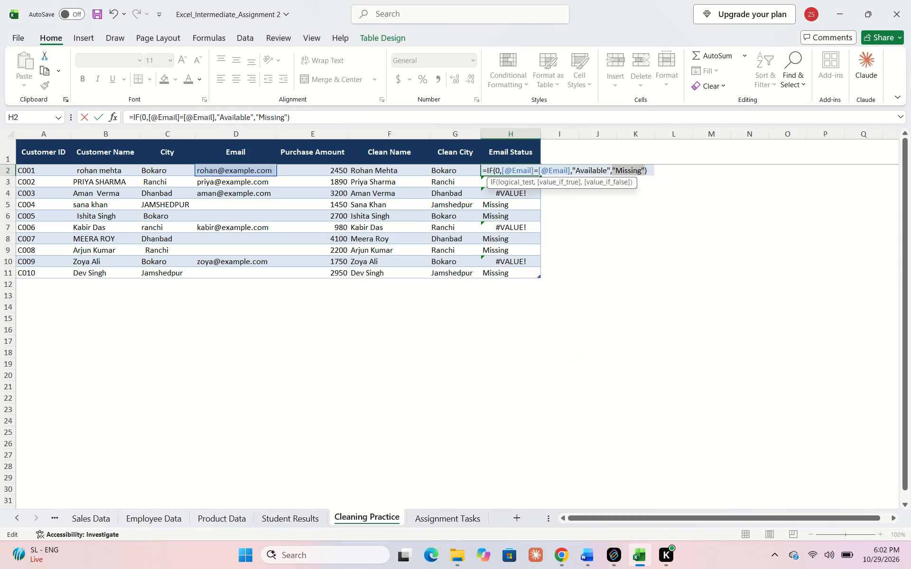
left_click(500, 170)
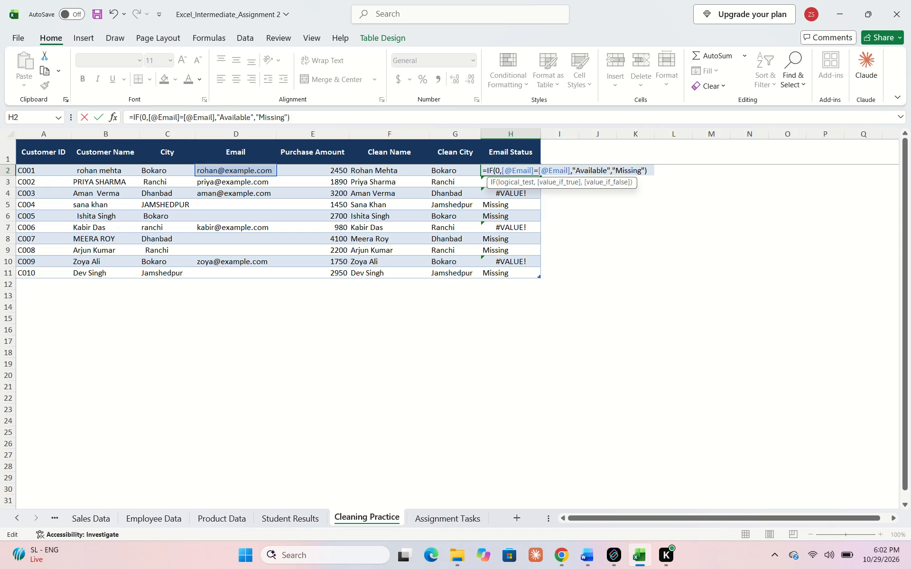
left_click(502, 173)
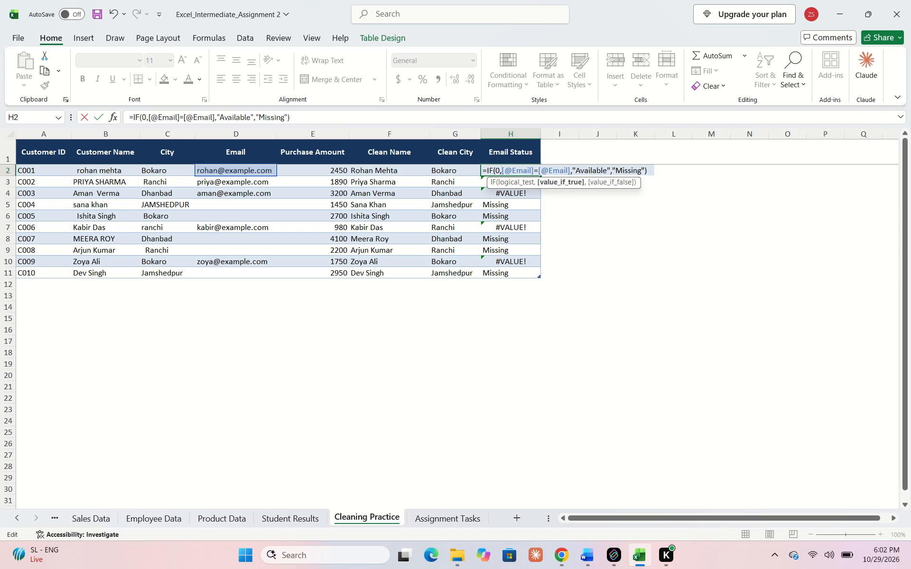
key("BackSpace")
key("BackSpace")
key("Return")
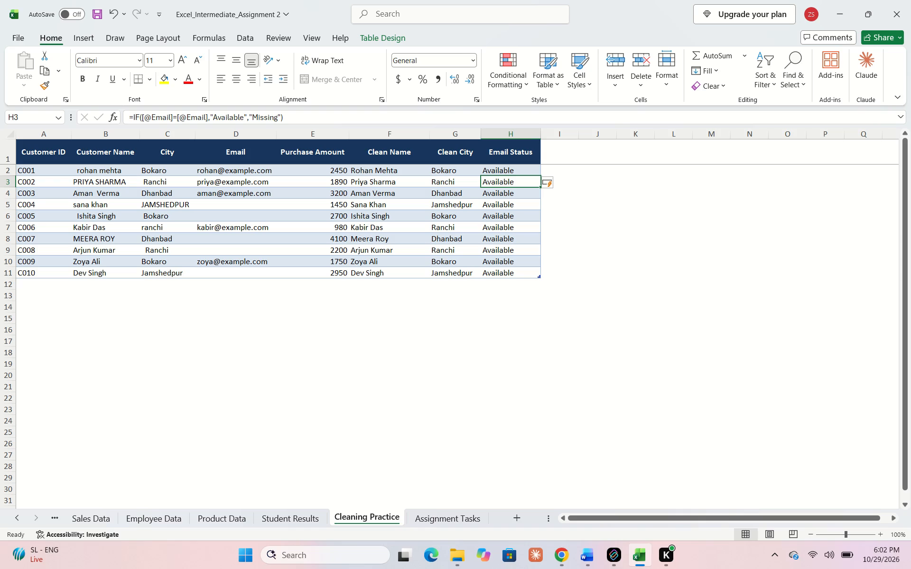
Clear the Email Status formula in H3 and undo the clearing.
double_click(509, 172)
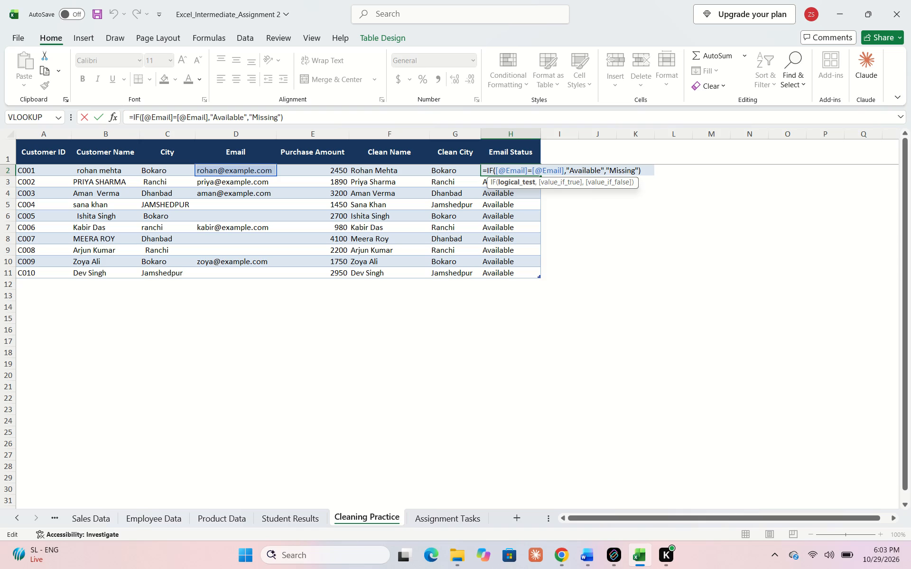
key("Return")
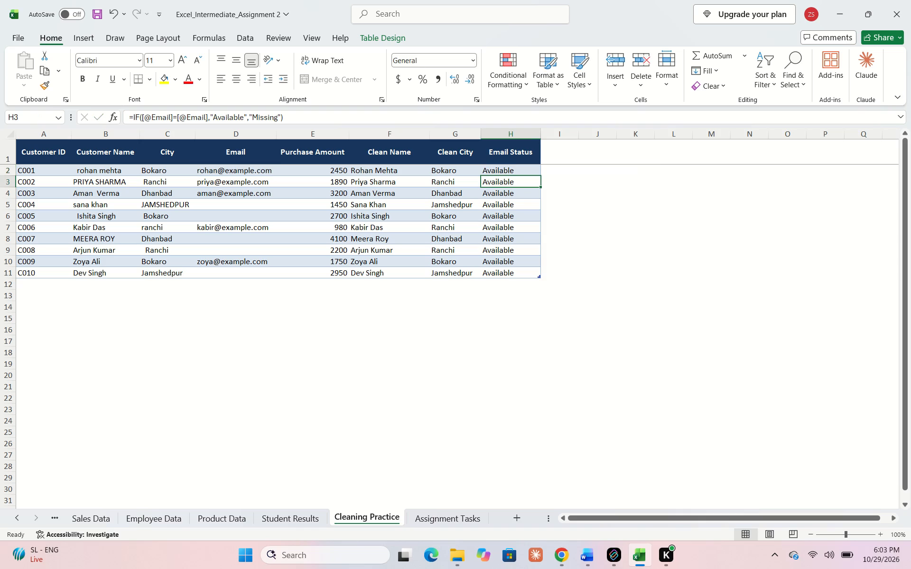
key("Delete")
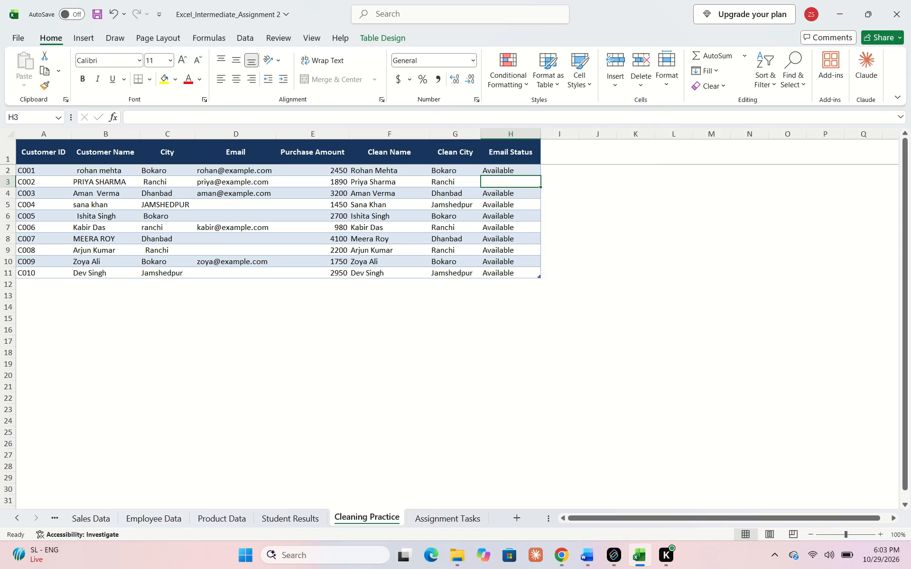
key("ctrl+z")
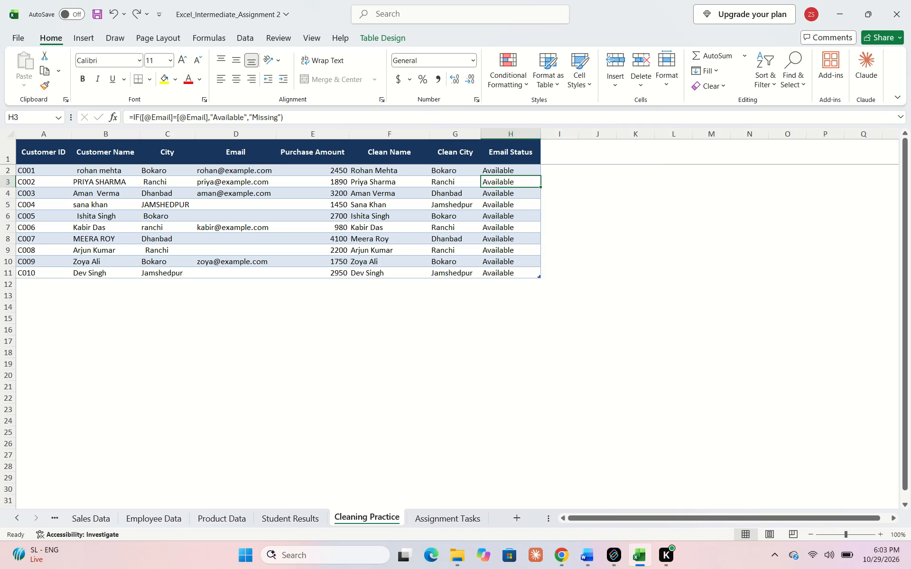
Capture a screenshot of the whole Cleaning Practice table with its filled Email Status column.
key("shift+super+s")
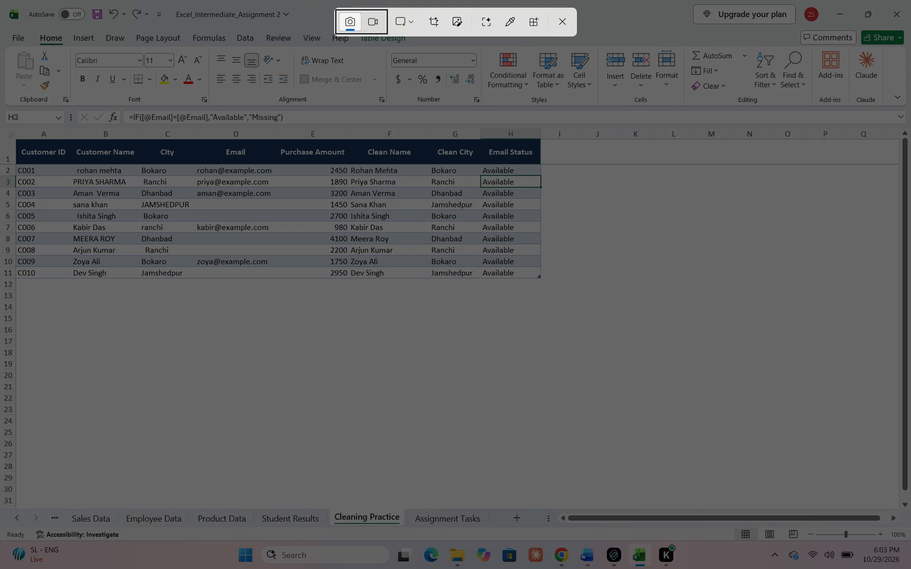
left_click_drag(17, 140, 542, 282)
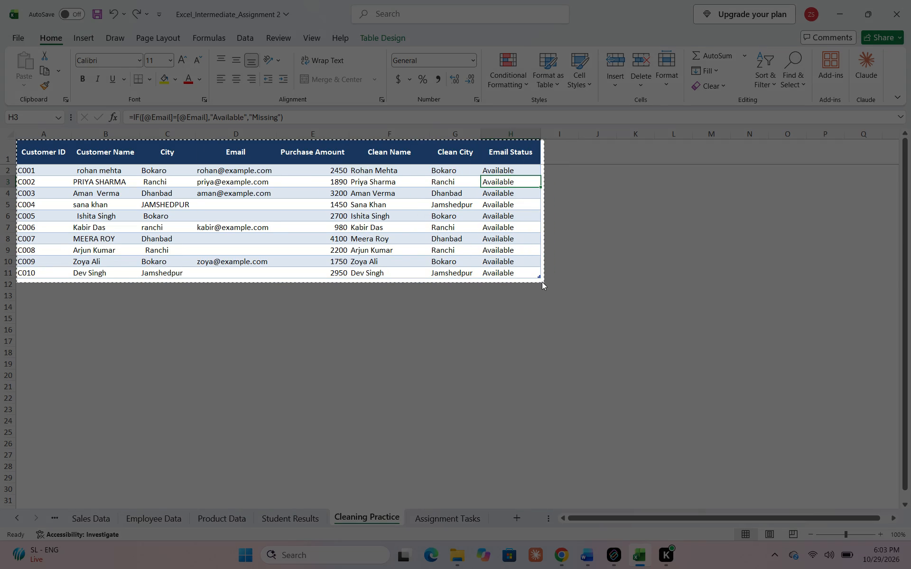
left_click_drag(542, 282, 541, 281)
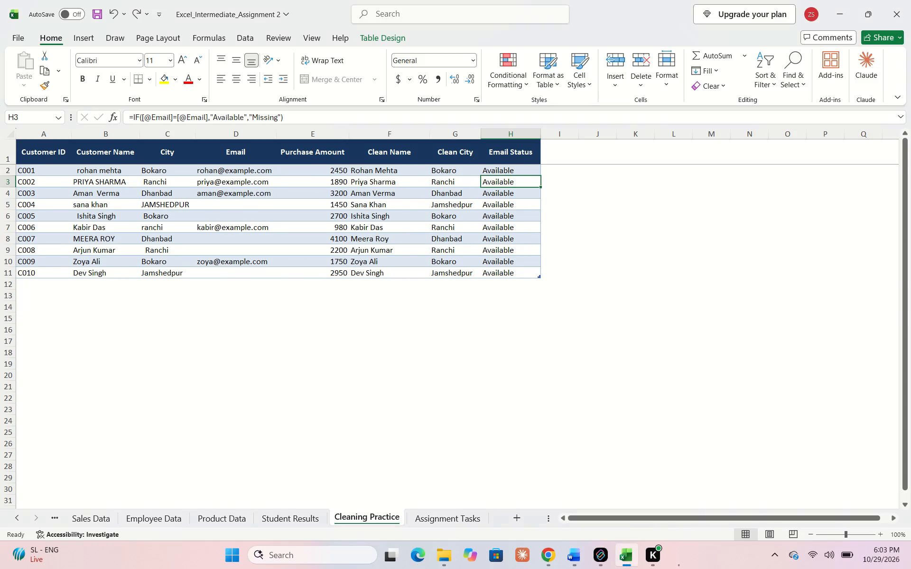
Clear all Email Status formulas from H2 to H11, keeping the column header.
left_click_drag(498, 167, 504, 219)
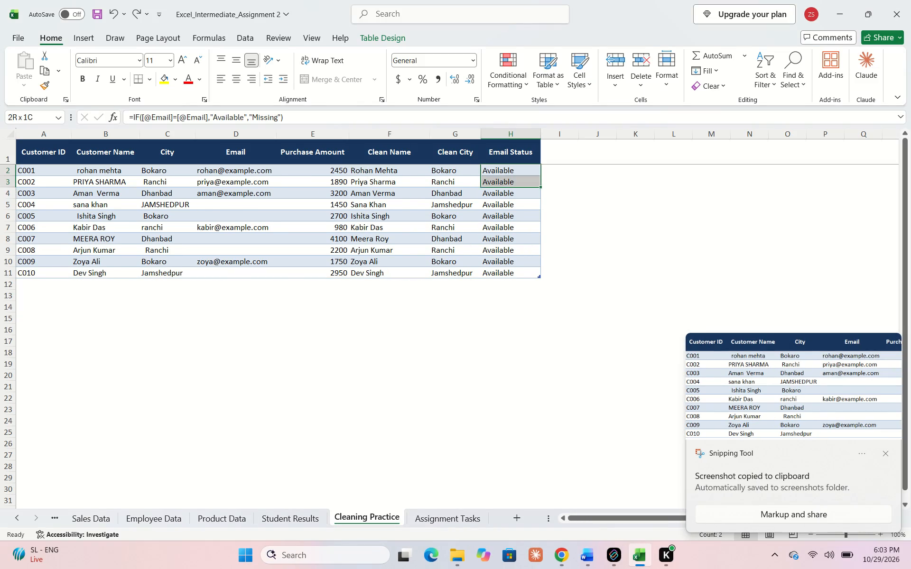
left_click_drag(504, 219, 515, 275)
key("Delete")
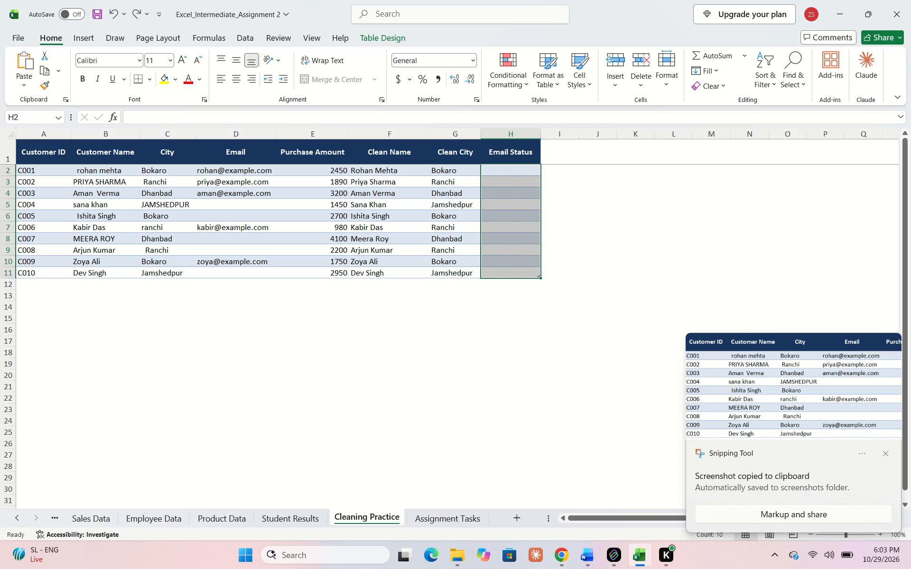
Capture a screenshot of the whole Cleaning Practice table with the Email Status column empty.
left_click(509, 169)
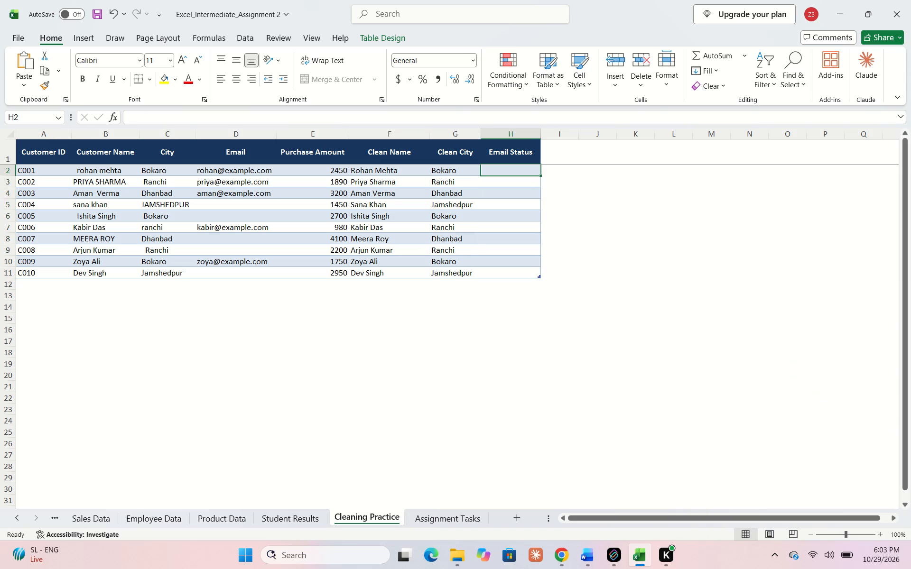
key("shift+super+s")
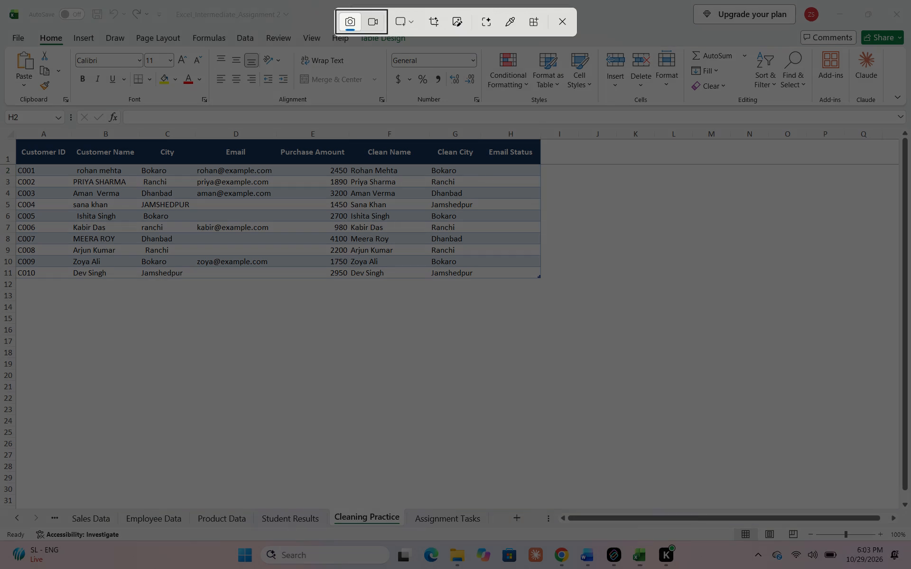
left_click_drag(17, 140, 204, 233)
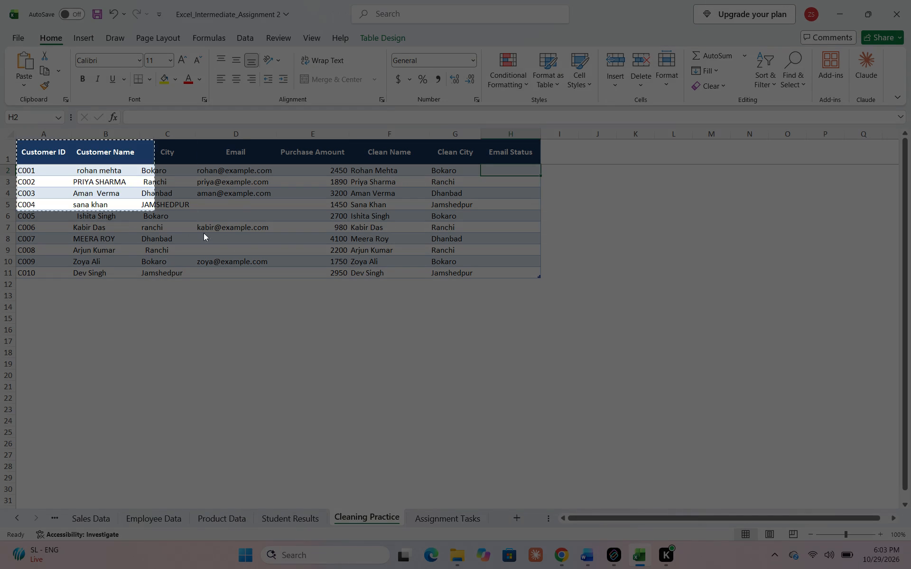
left_click_drag(204, 233, 540, 281)
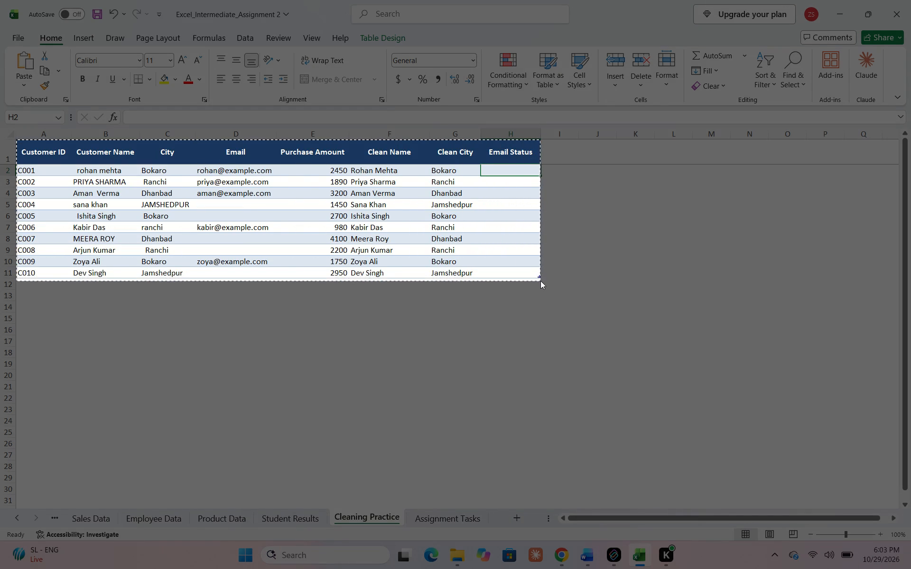
left_click_drag(540, 281, 541, 279)
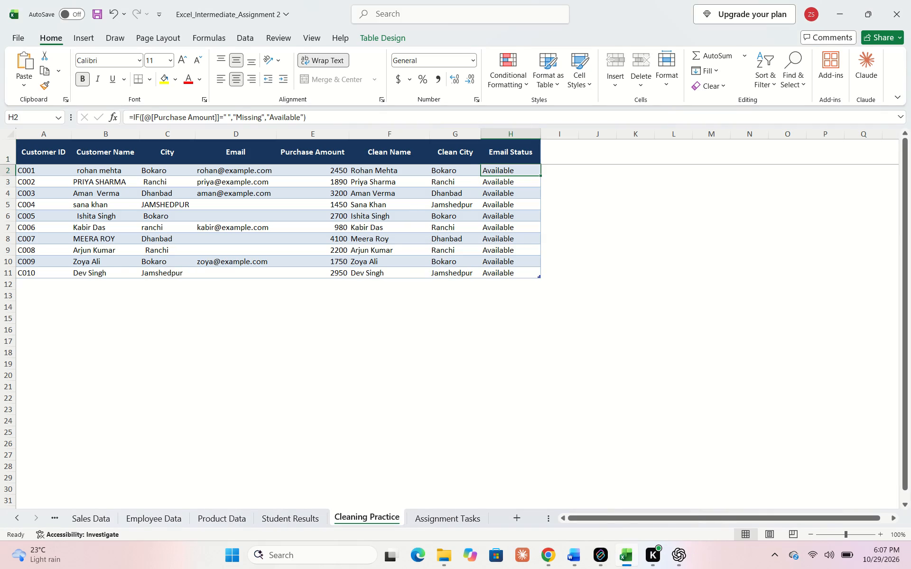
key("ctrl+v")
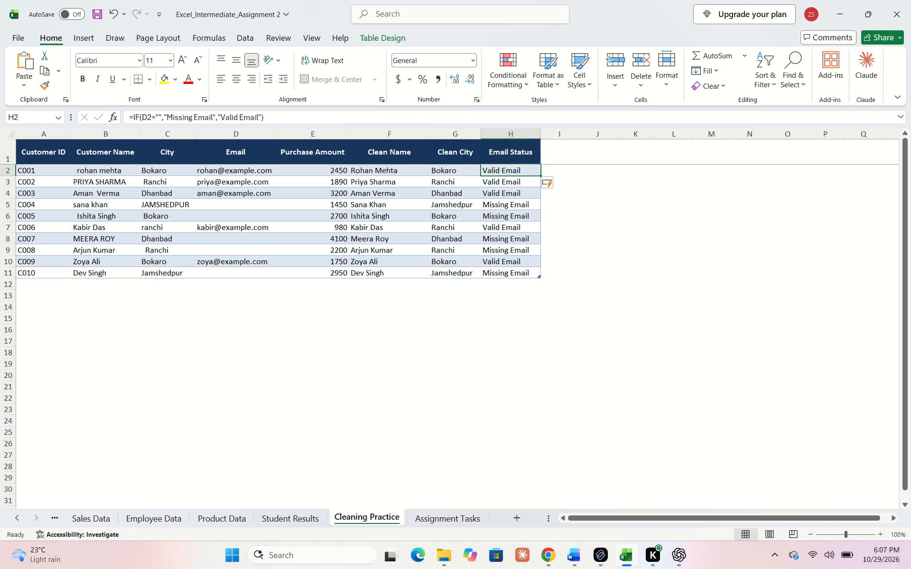
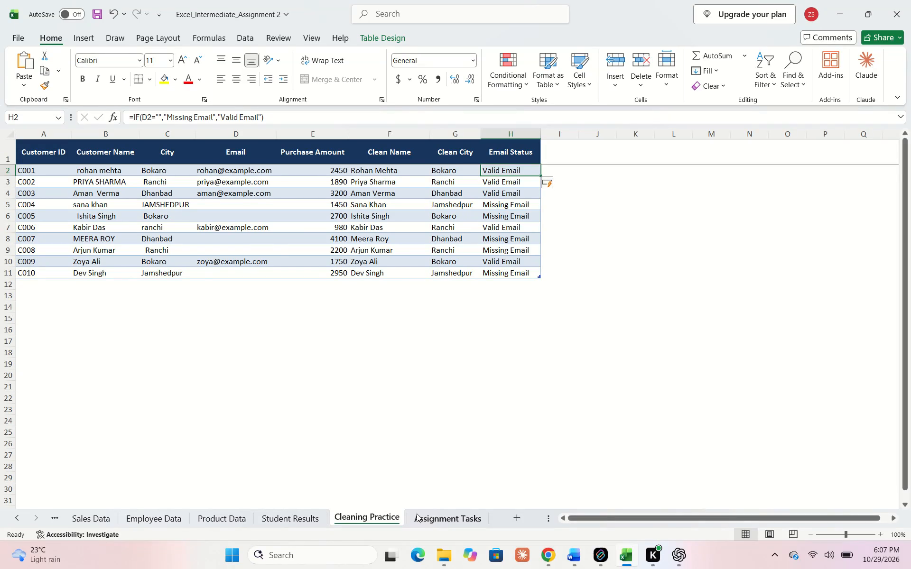
Review the full Assignment Tasks list, from the calculation tasks to the final review, against the Cleaning Practice sheet.
left_click(431, 516)
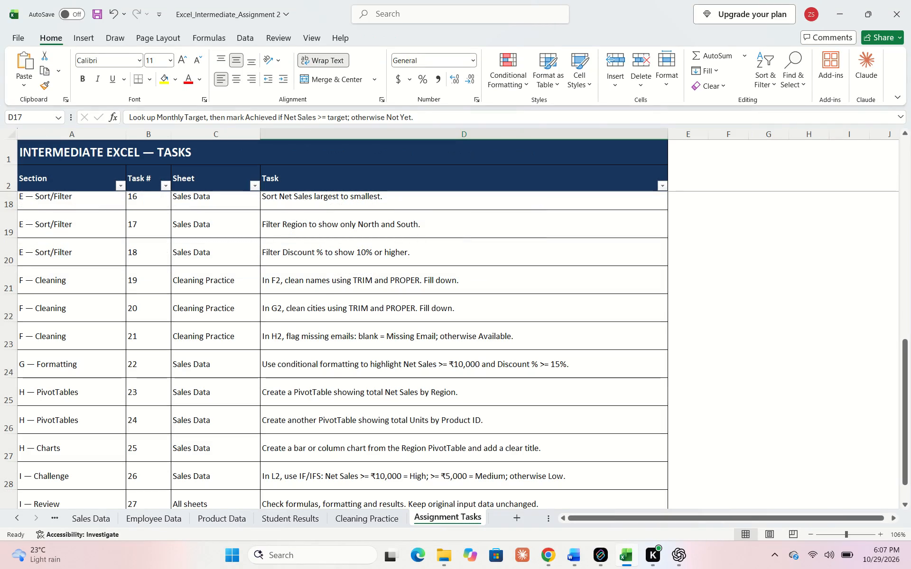
scroll(418, 387, "down", 1)
scroll(418, 387, "up", 1)
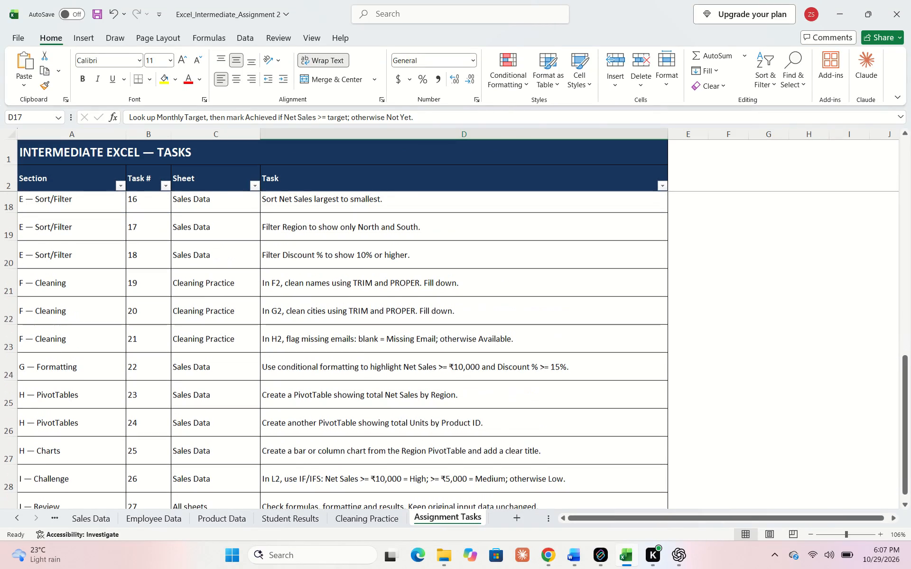
scroll(418, 387, "up", 1)
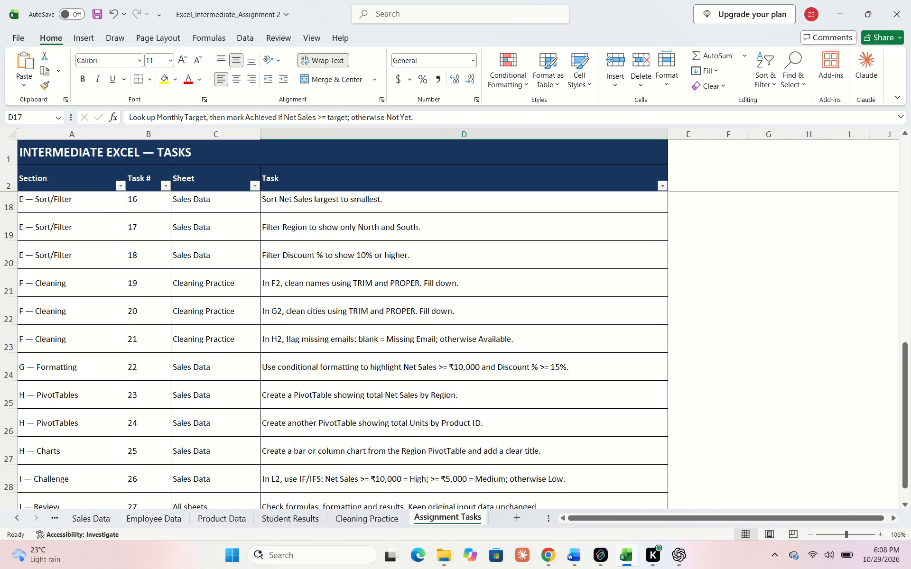
left_click(357, 521)
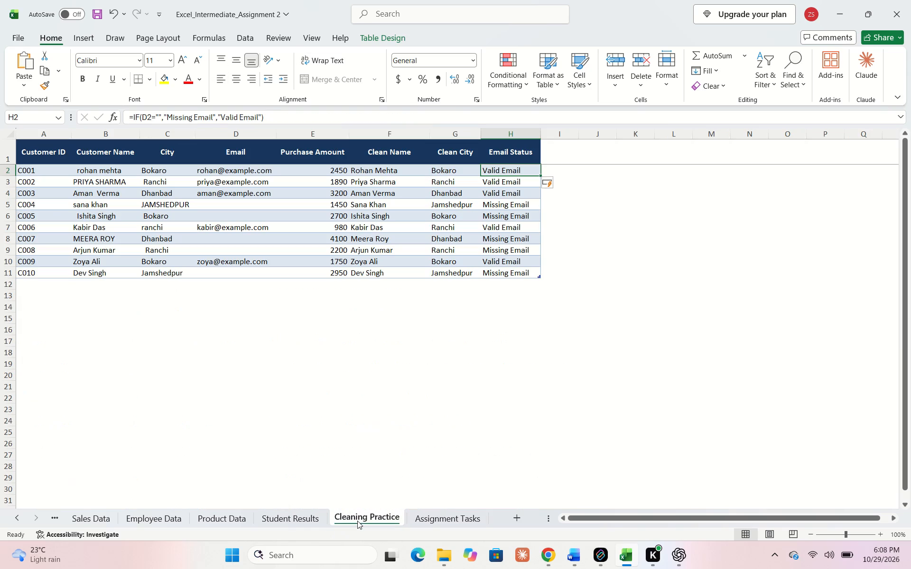
left_click(419, 523)
scroll(414, 402, "down", 2)
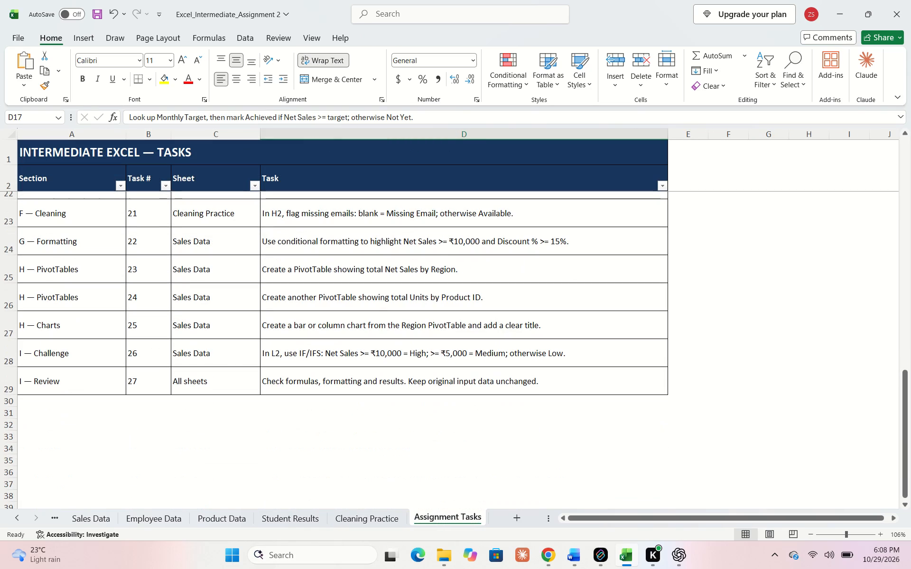
scroll(414, 402, "up", 1)
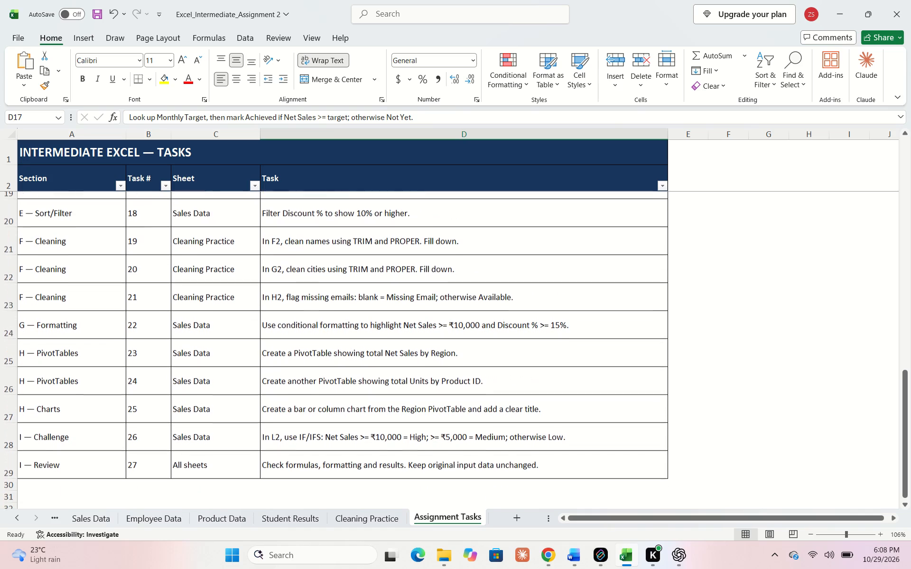
scroll(414, 402, "up", 2)
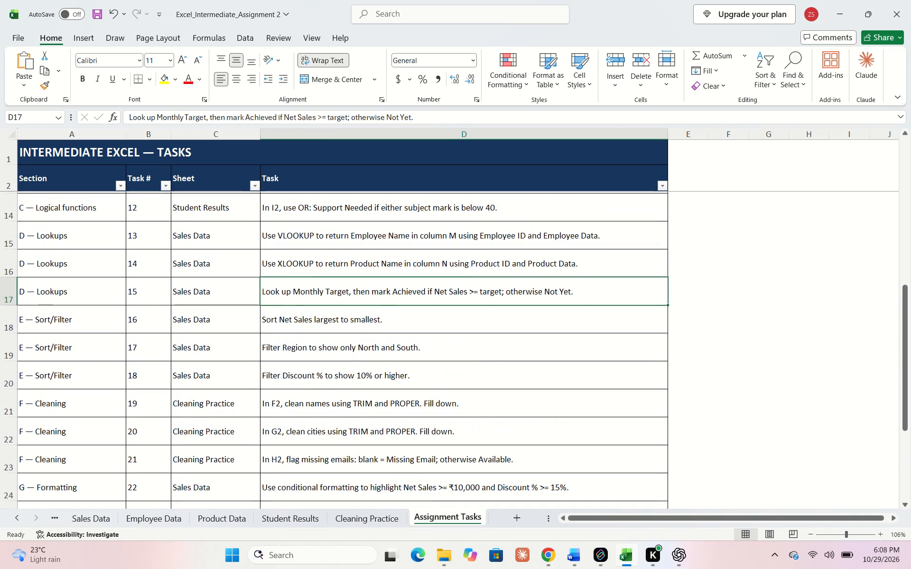
scroll(414, 402, "up", 3)
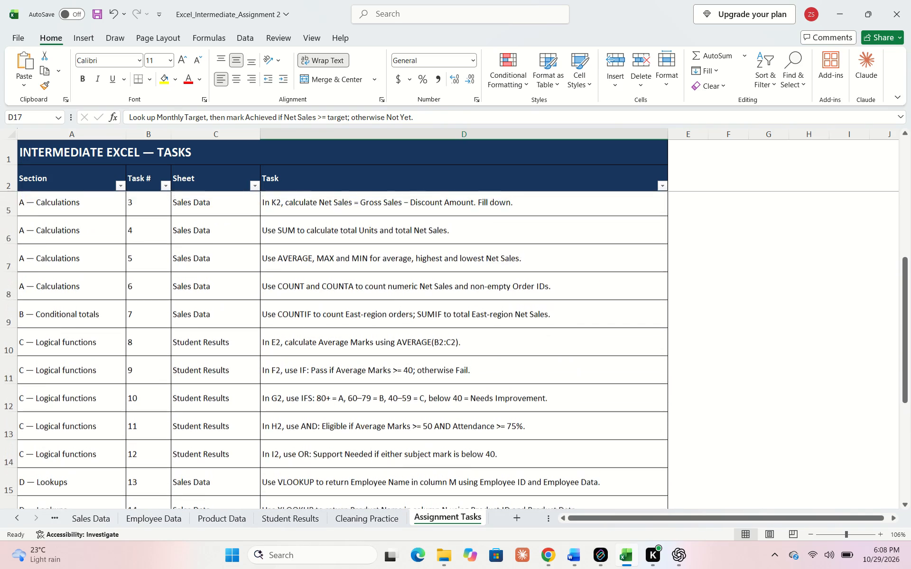
scroll(414, 402, "up", 3)
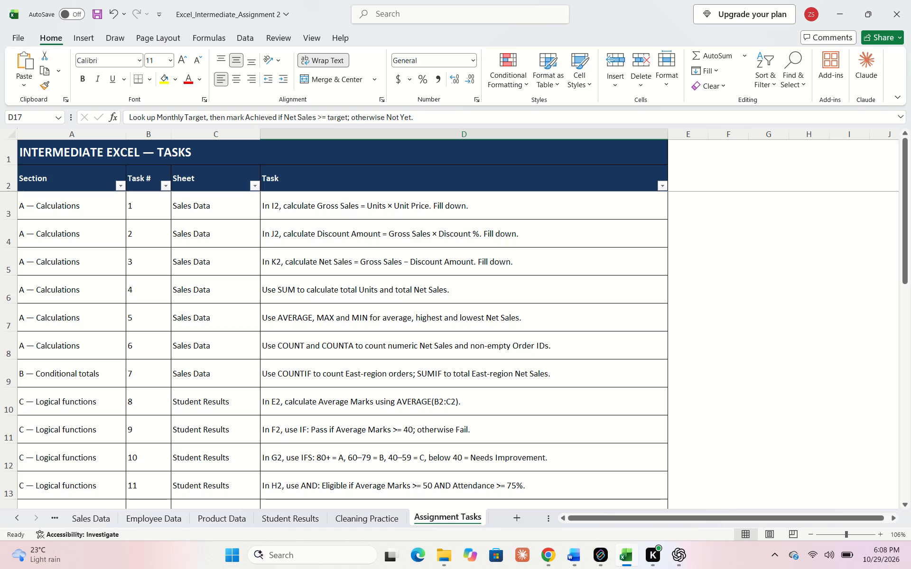
scroll(510, 378, "down", 2)
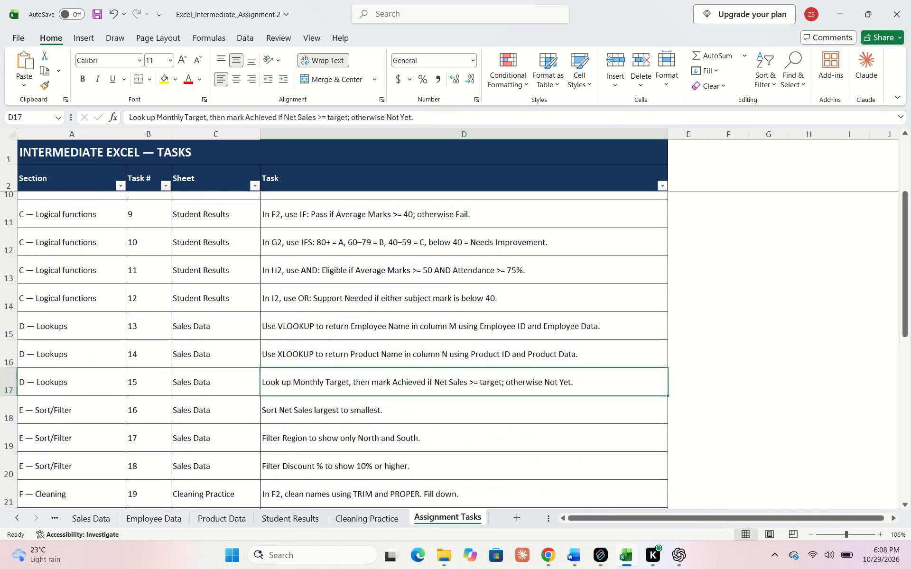
scroll(510, 378, "down", 1)
On the Sales Data sheet, delete the instruction note about completing blank formula columns from cell A53 below the table.
left_click(349, 516)
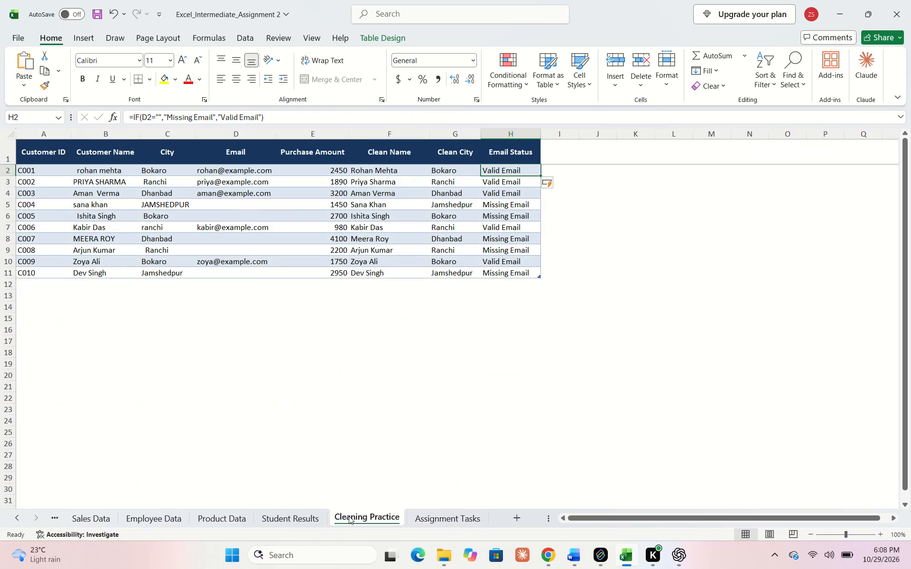
left_click(268, 519)
left_click(226, 512)
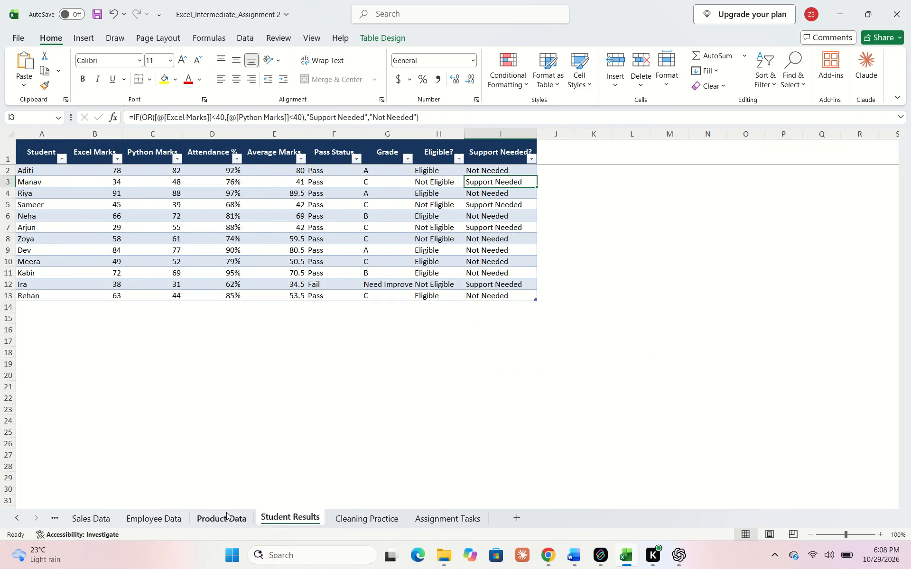
left_click(171, 518)
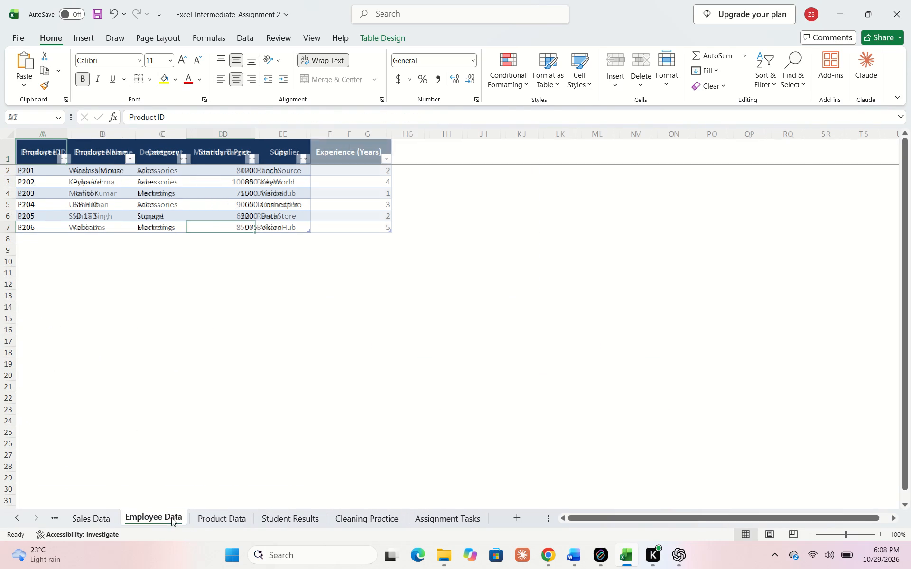
left_click(105, 519)
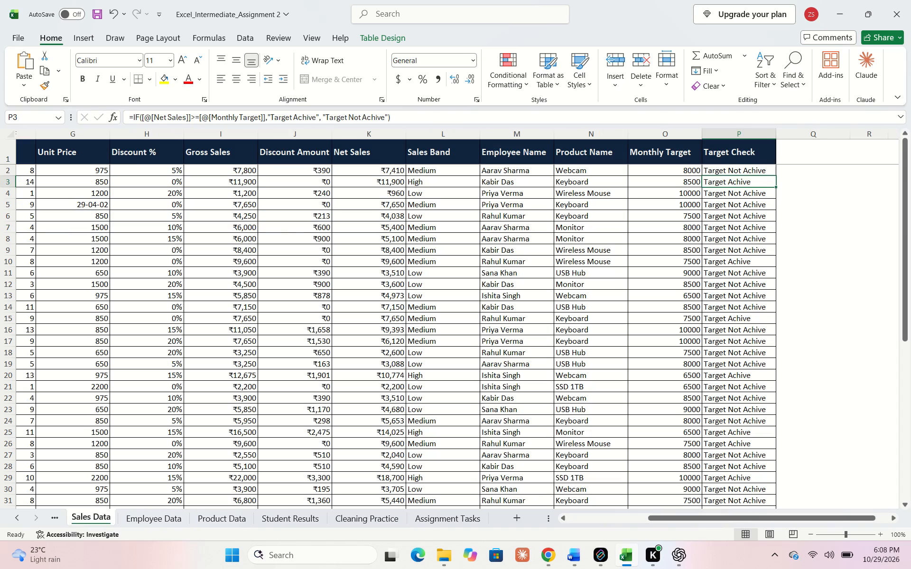
scroll(544, 359, "down", 3)
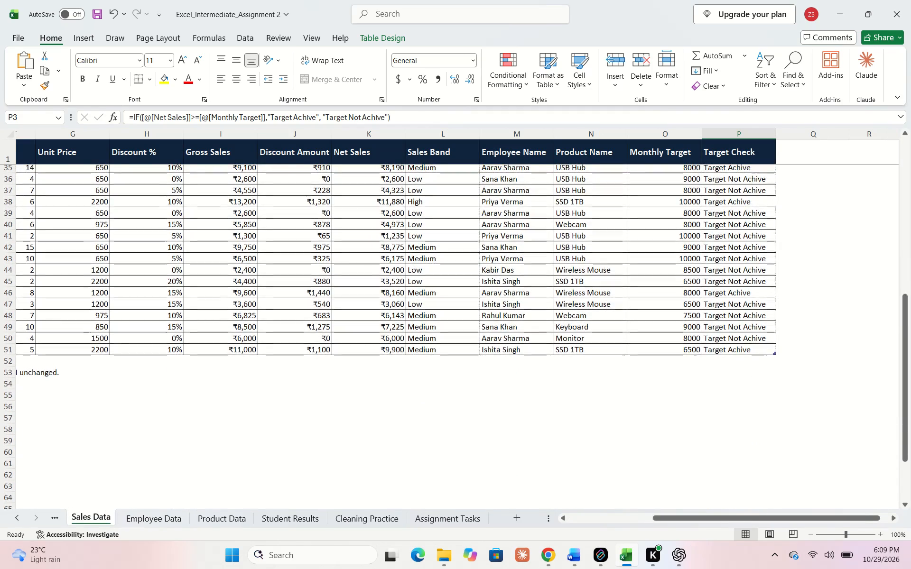
scroll(215, 392, "right", 6)
left_click(39, 372)
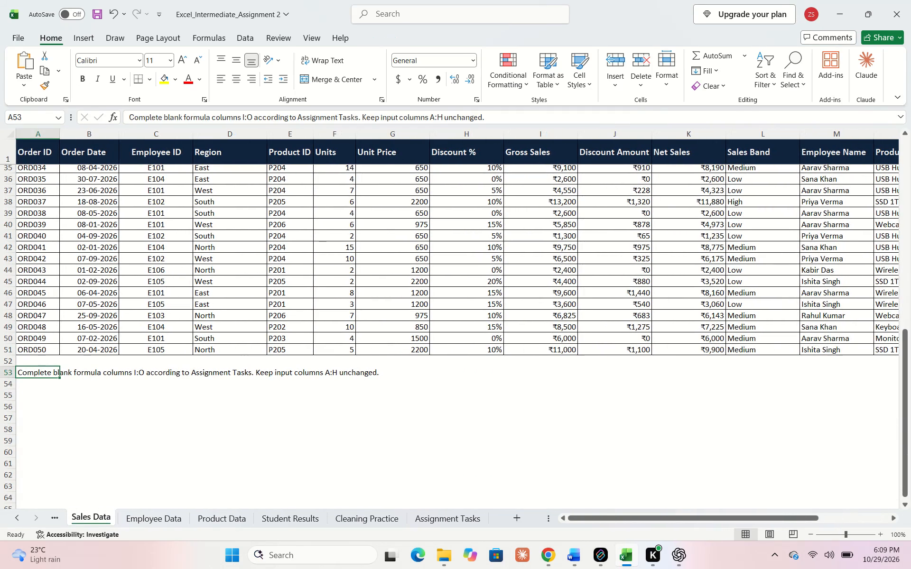
key("Delete")
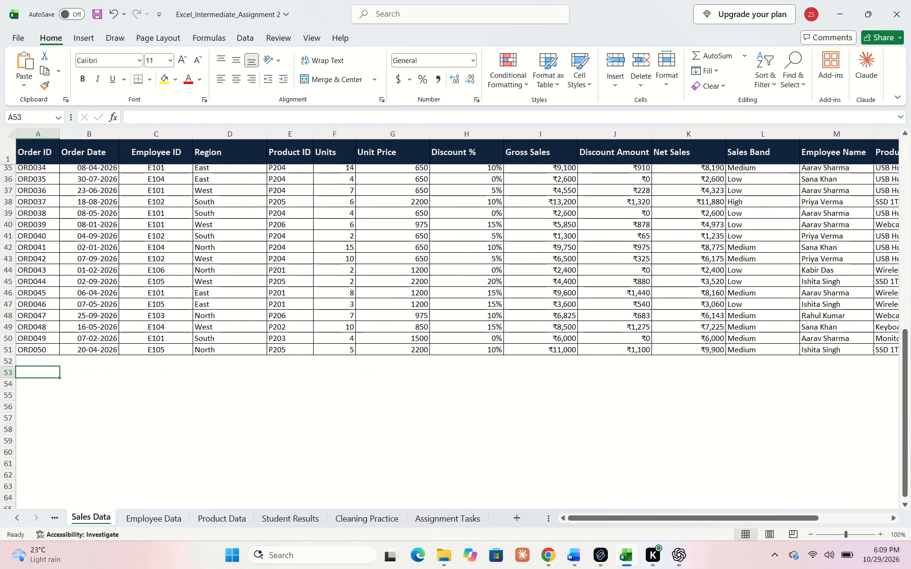
left_click(82, 371)
left_click(52, 372)
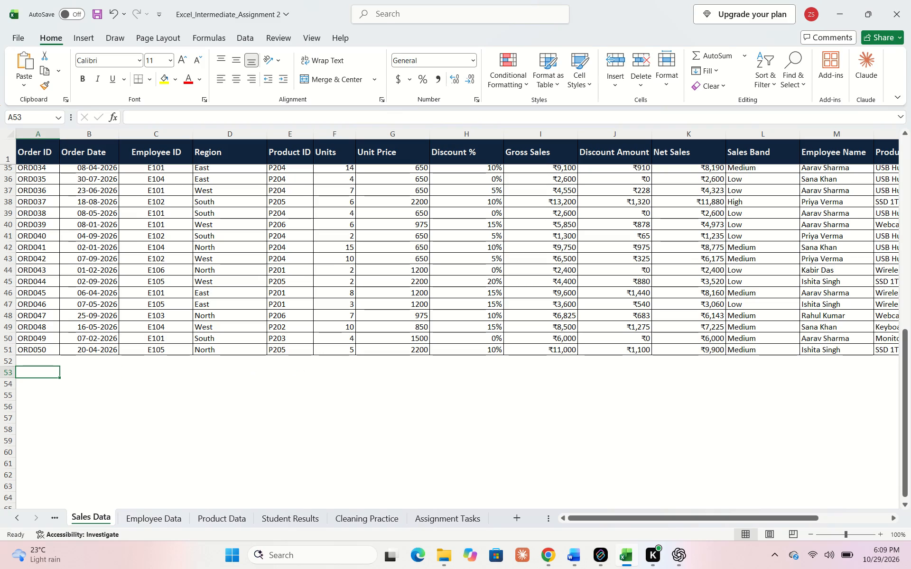
Change the number format of the date-like Unit Price in Sales Data cell G5 to General.
scroll(437, 328, "up", 7)
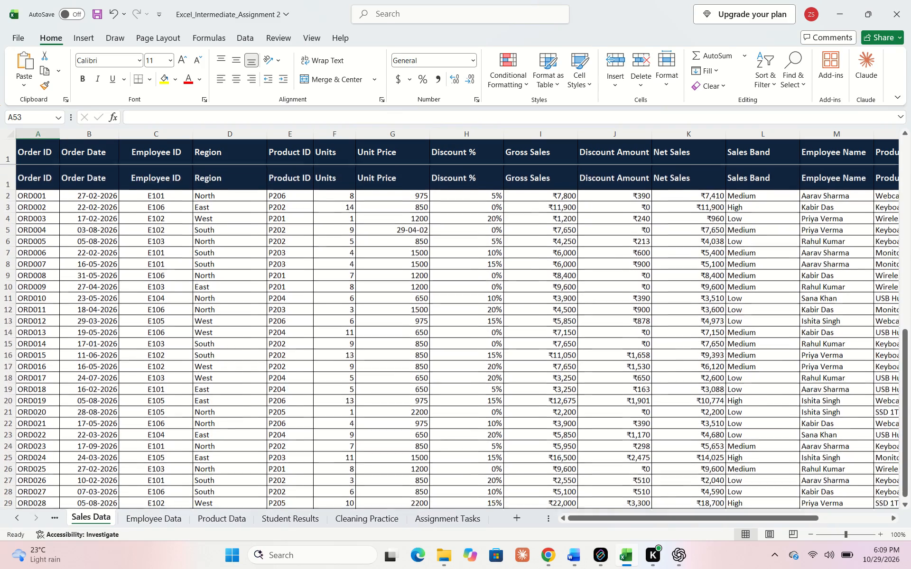
scroll(437, 328, "left", 7)
scroll(437, 328, "right", 2)
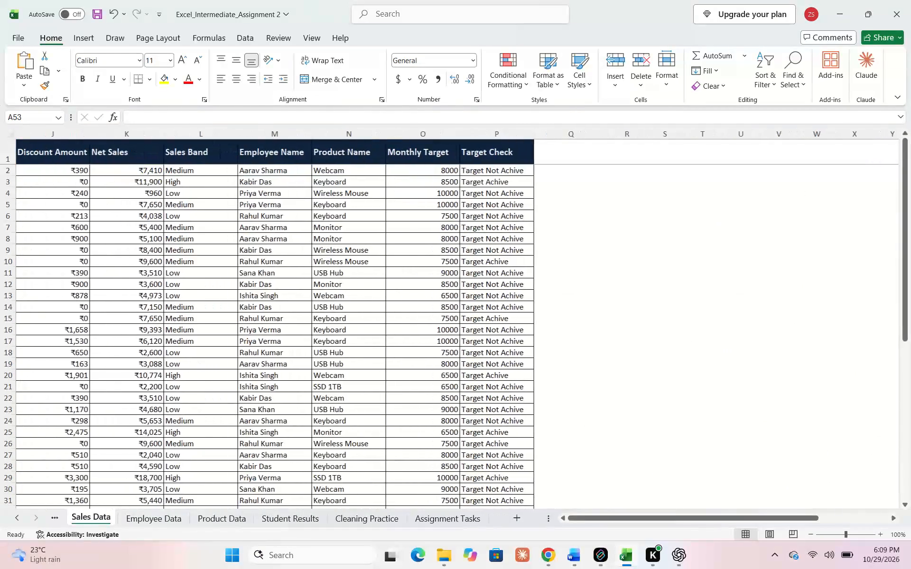
scroll(437, 328, "right", 2)
left_click(232, 171)
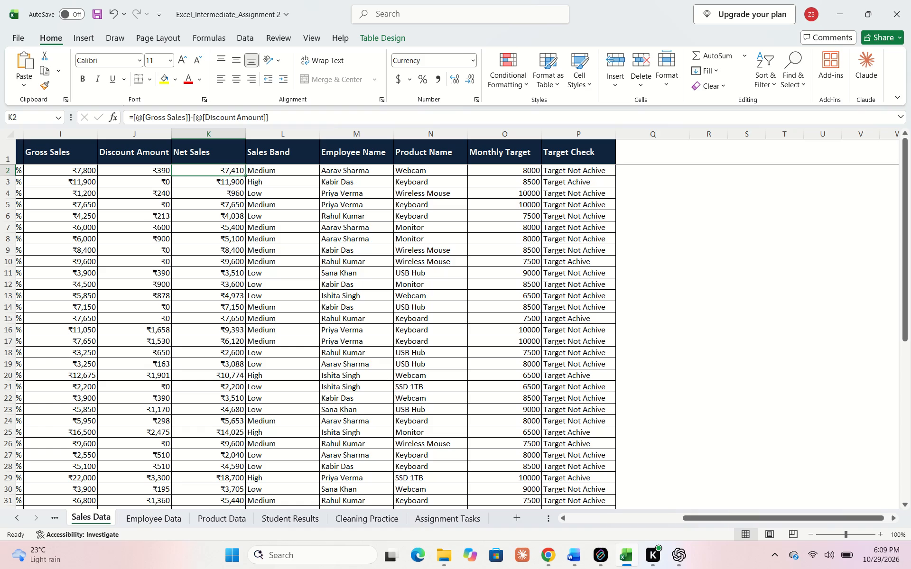
scroll(232, 171, "right", 3)
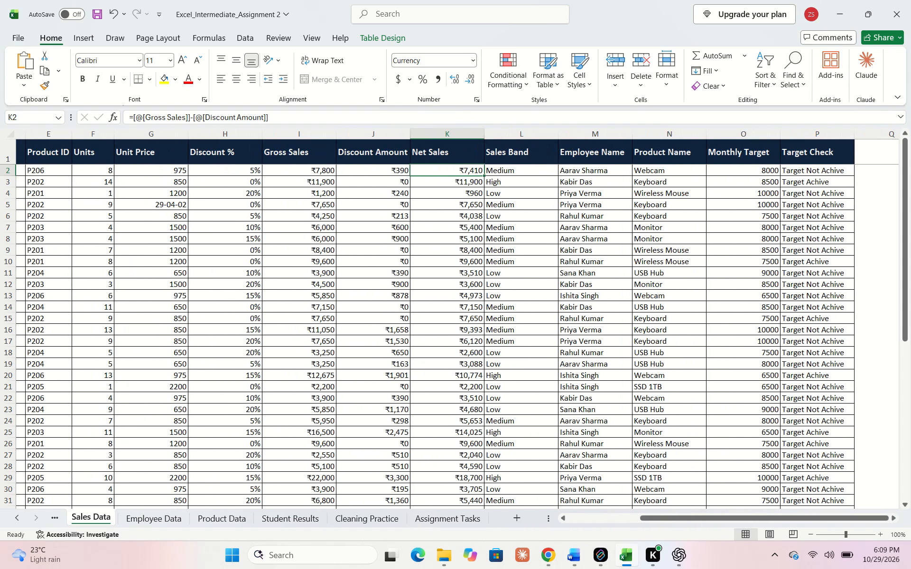
left_click(170, 208)
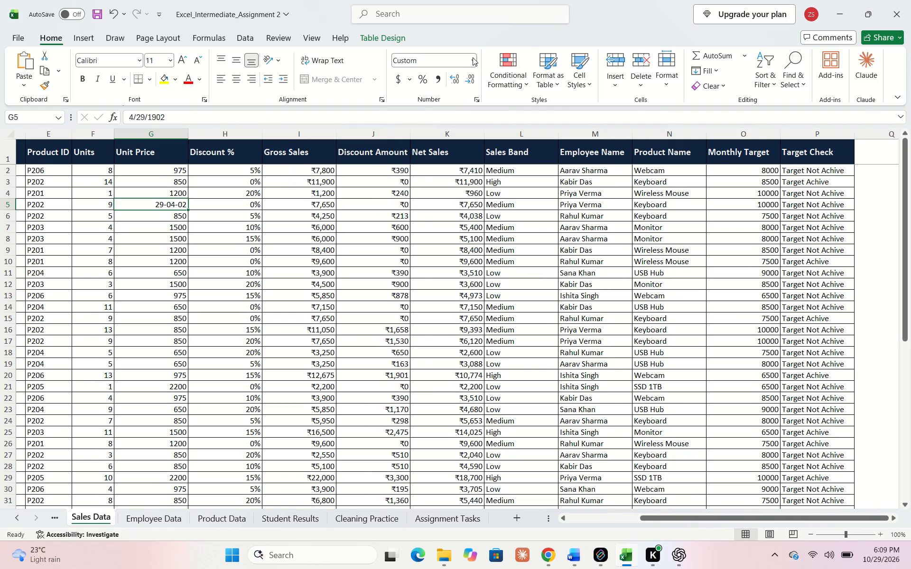
left_click(474, 59)
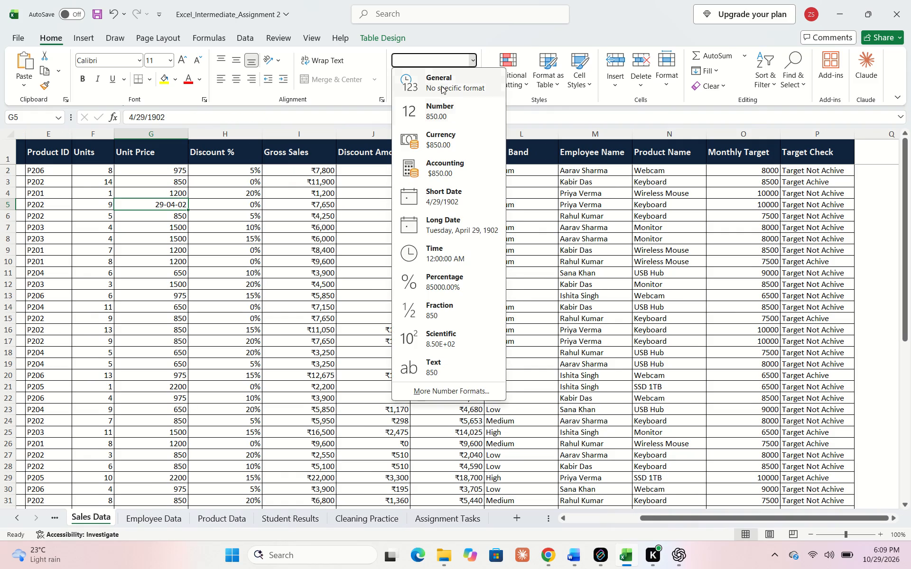
left_click(441, 86)
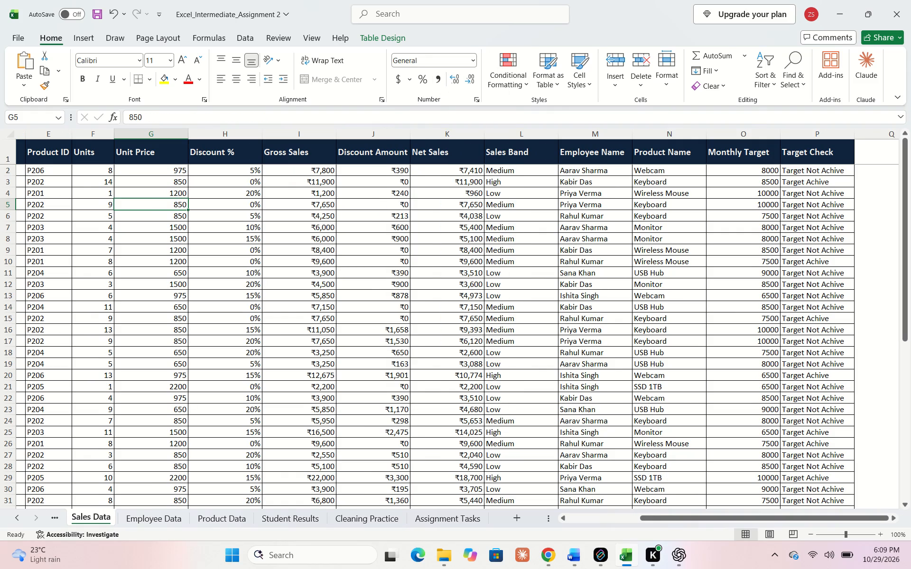
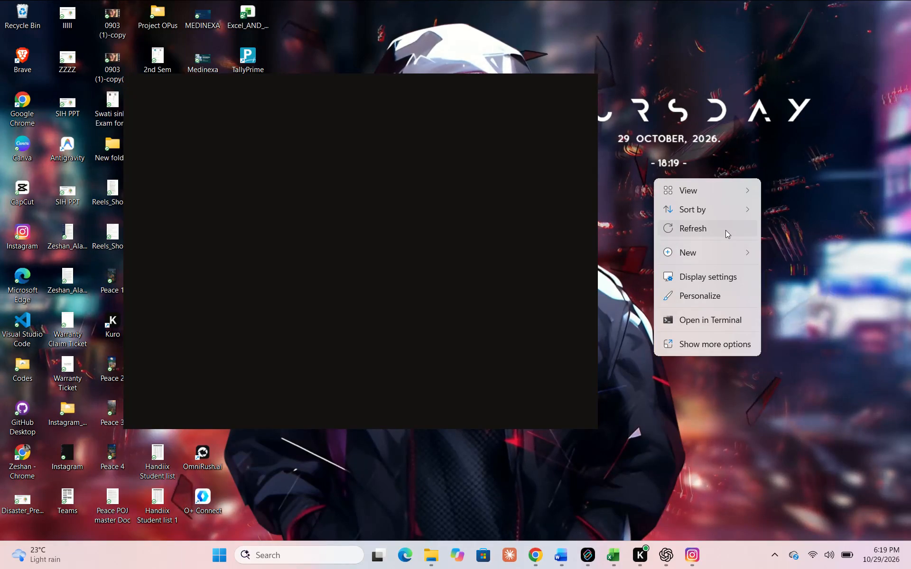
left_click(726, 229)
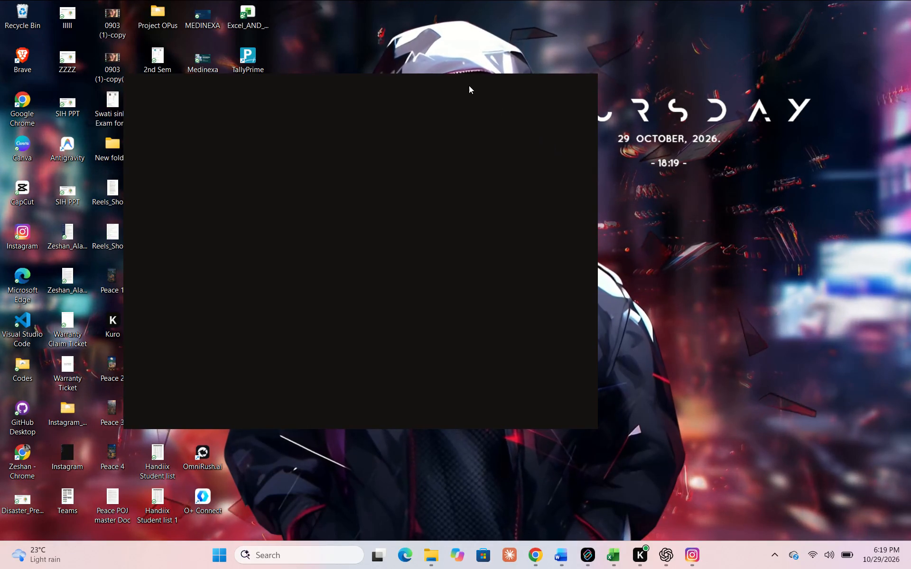